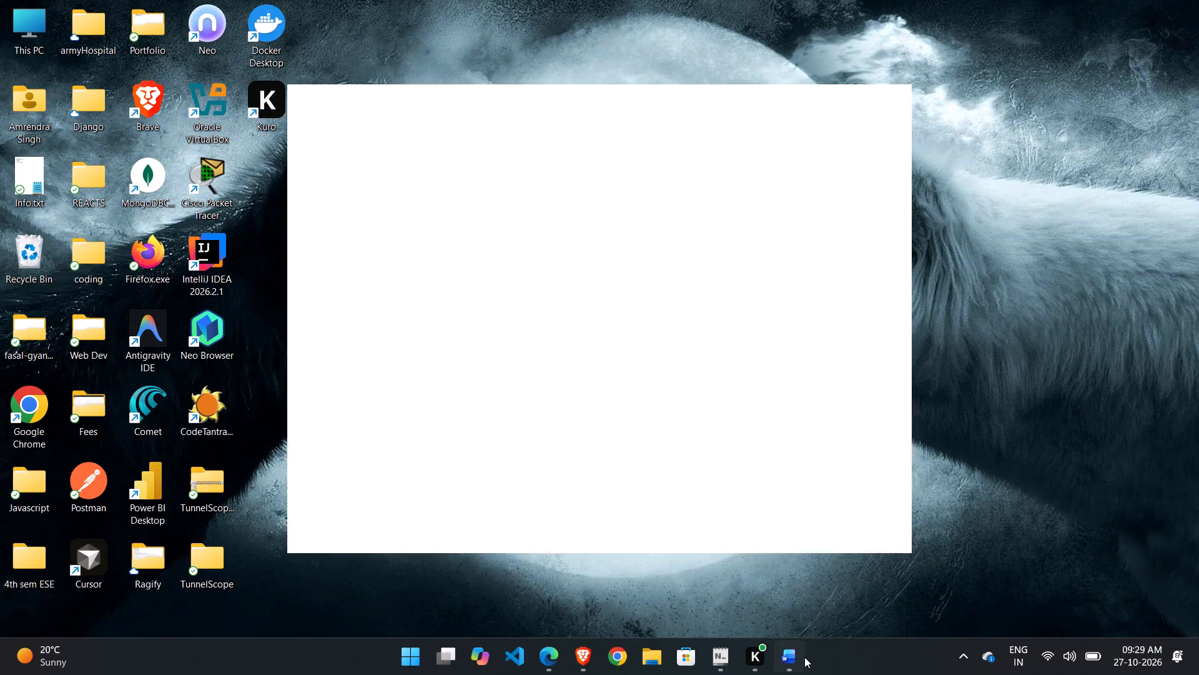
Look through the Advanced Tableau GBBO assignment document, from the business scenario and provided files to the end.
{"action": "left_click", "coordinate": [1037, 426]}
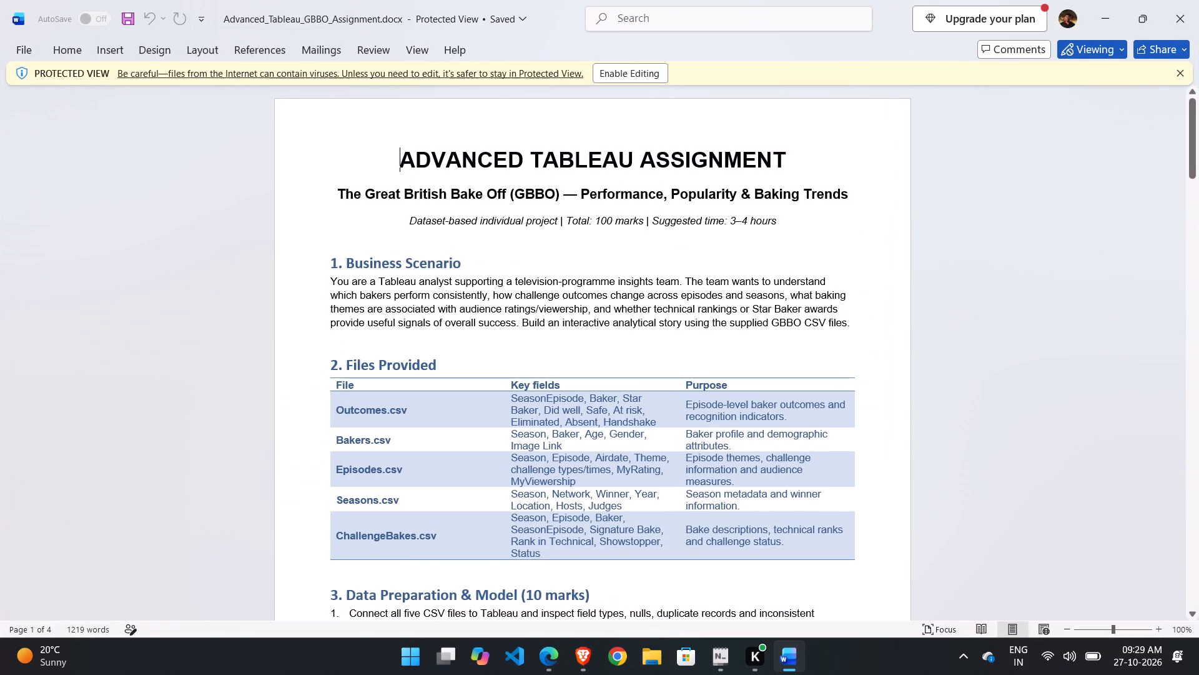
{"action": "scroll", "coordinate": [599, 303], "scroll_direction": "down", "scroll_amount": 1}
{"action": "left_click", "coordinate": [484, 247]}
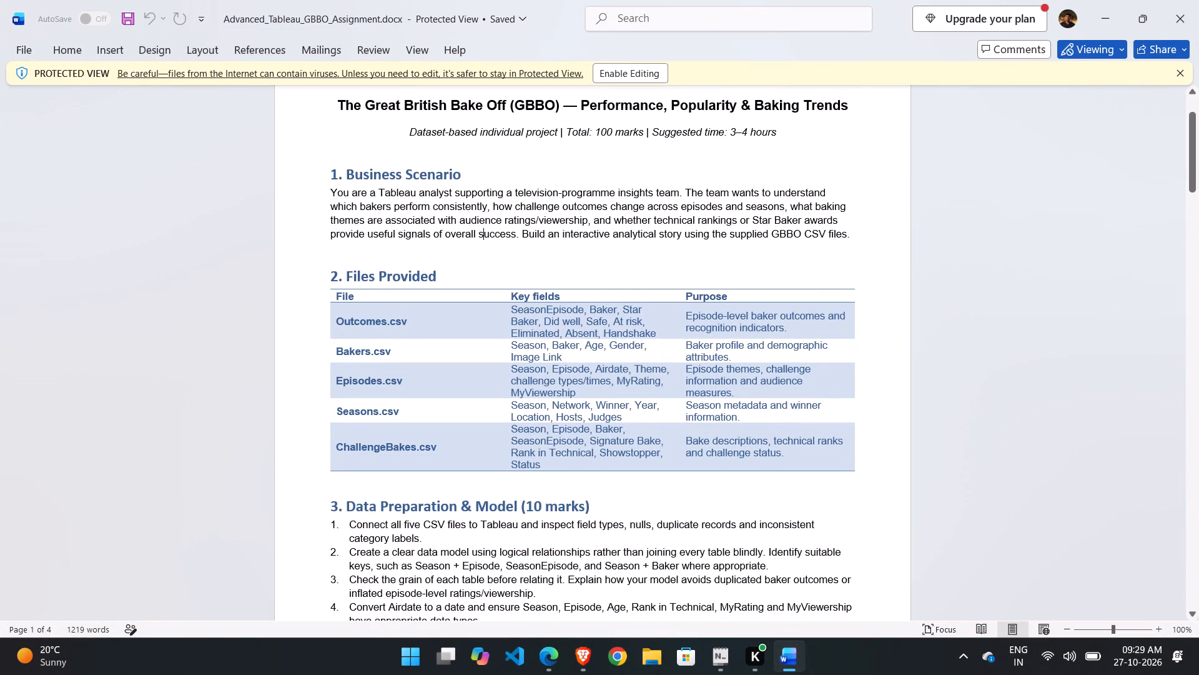
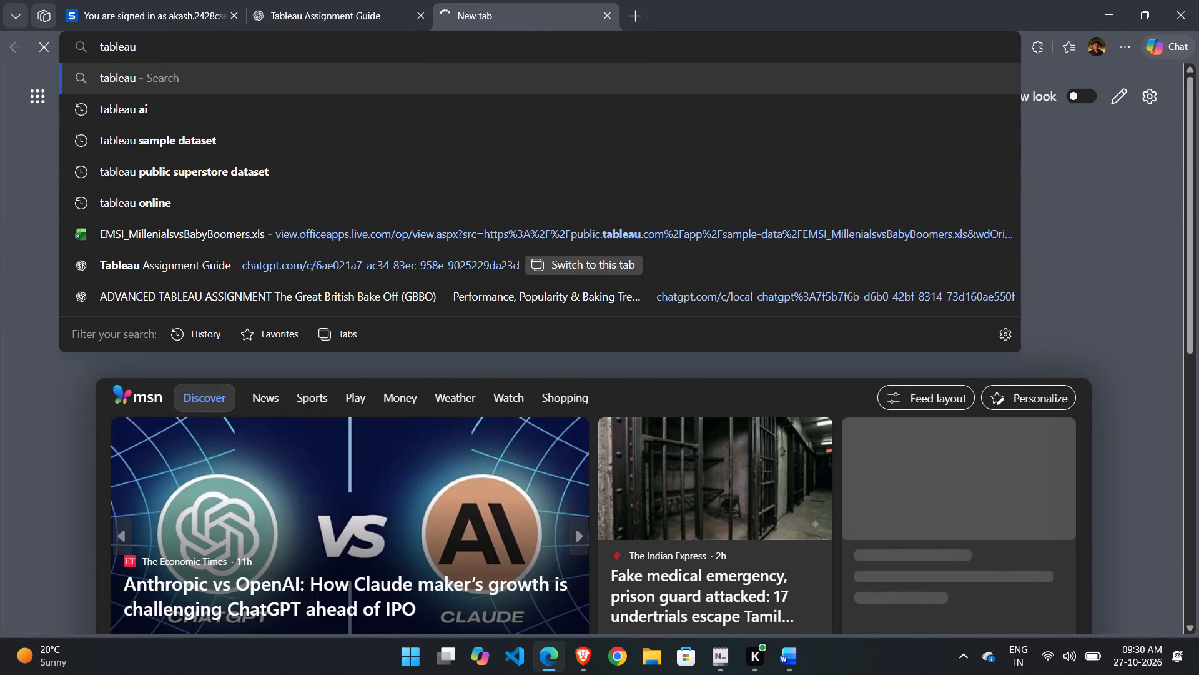
{"action": "key", "text": "Down"}
{"action": "key", "text": "Down"}
{"action": "key", "text": "Down"}
{"action": "key", "text": "Up"}
{"action": "key", "text": "Return"}
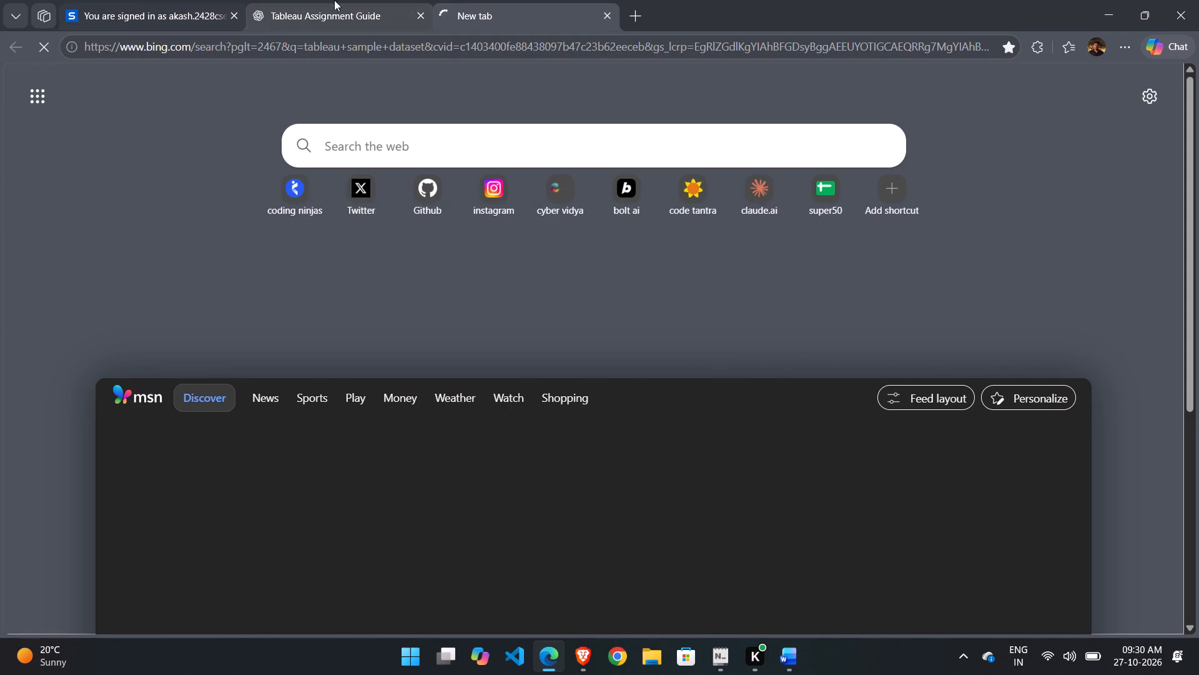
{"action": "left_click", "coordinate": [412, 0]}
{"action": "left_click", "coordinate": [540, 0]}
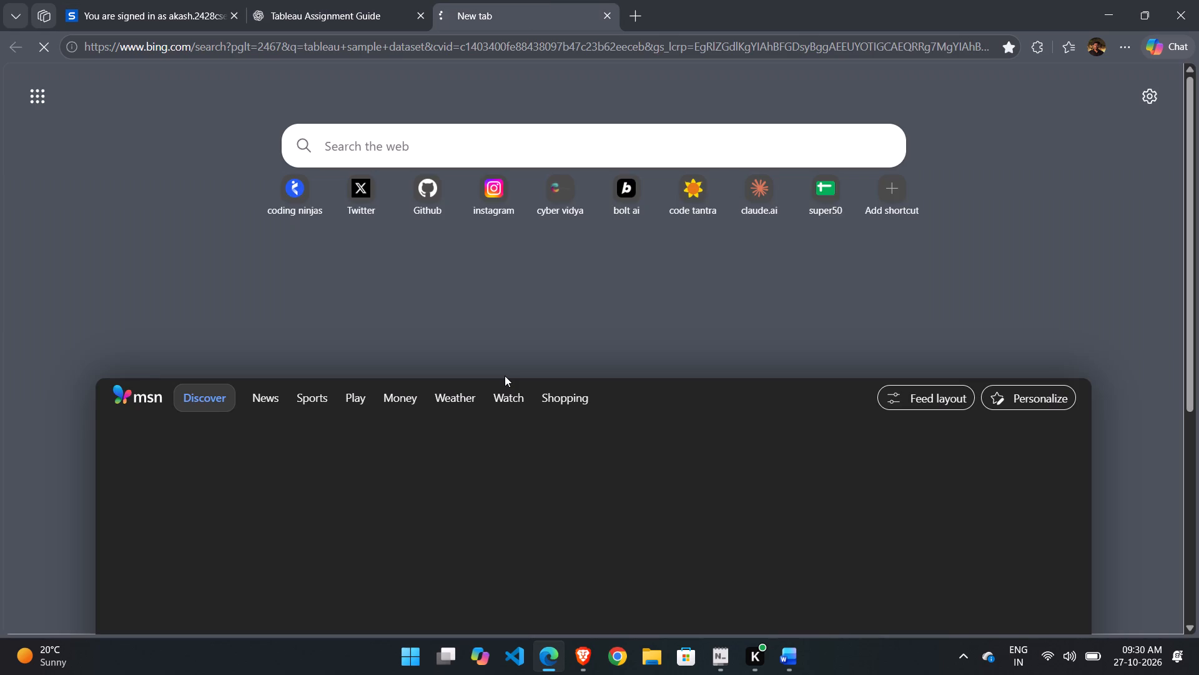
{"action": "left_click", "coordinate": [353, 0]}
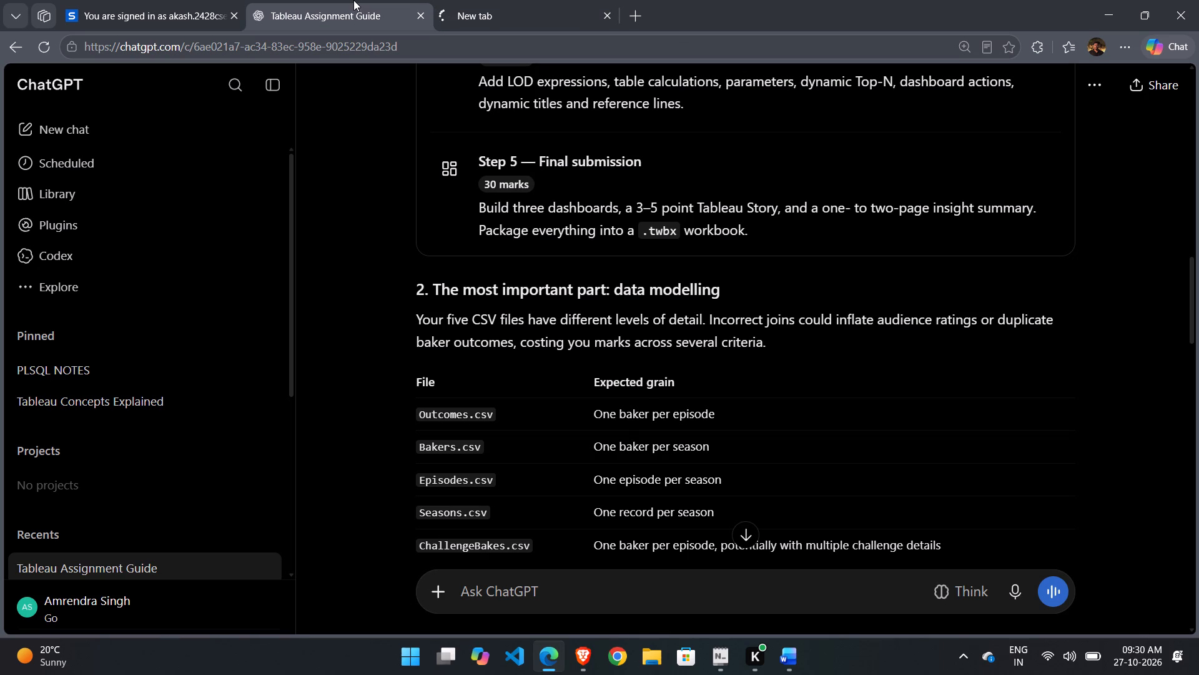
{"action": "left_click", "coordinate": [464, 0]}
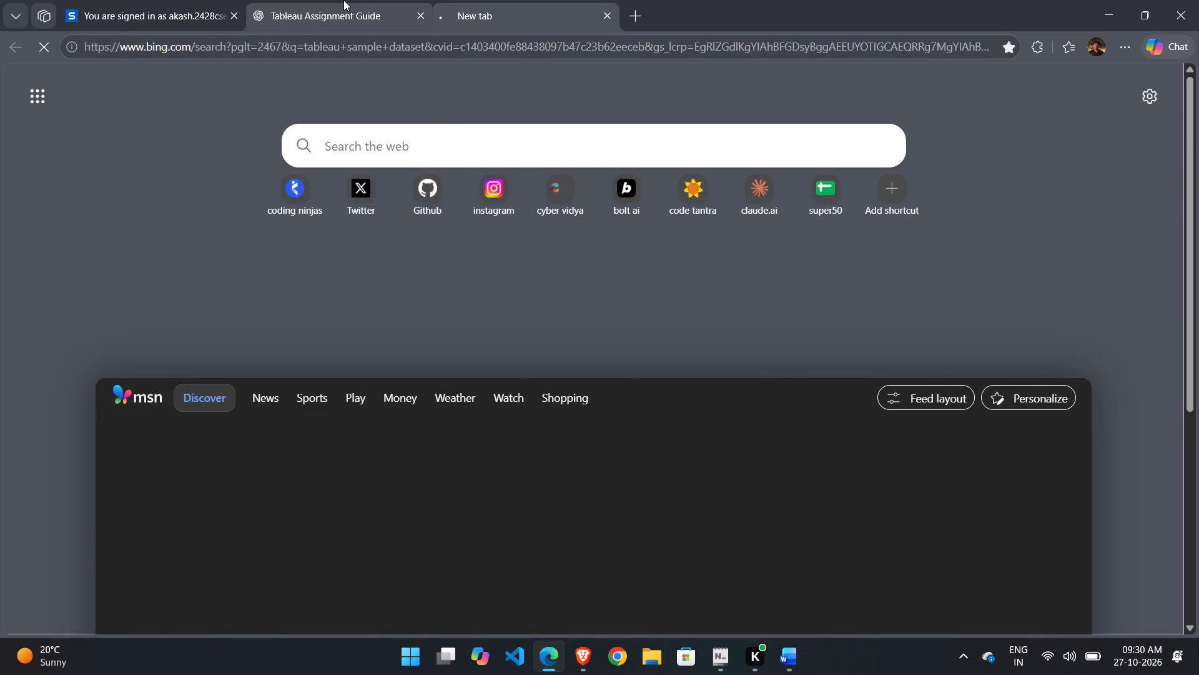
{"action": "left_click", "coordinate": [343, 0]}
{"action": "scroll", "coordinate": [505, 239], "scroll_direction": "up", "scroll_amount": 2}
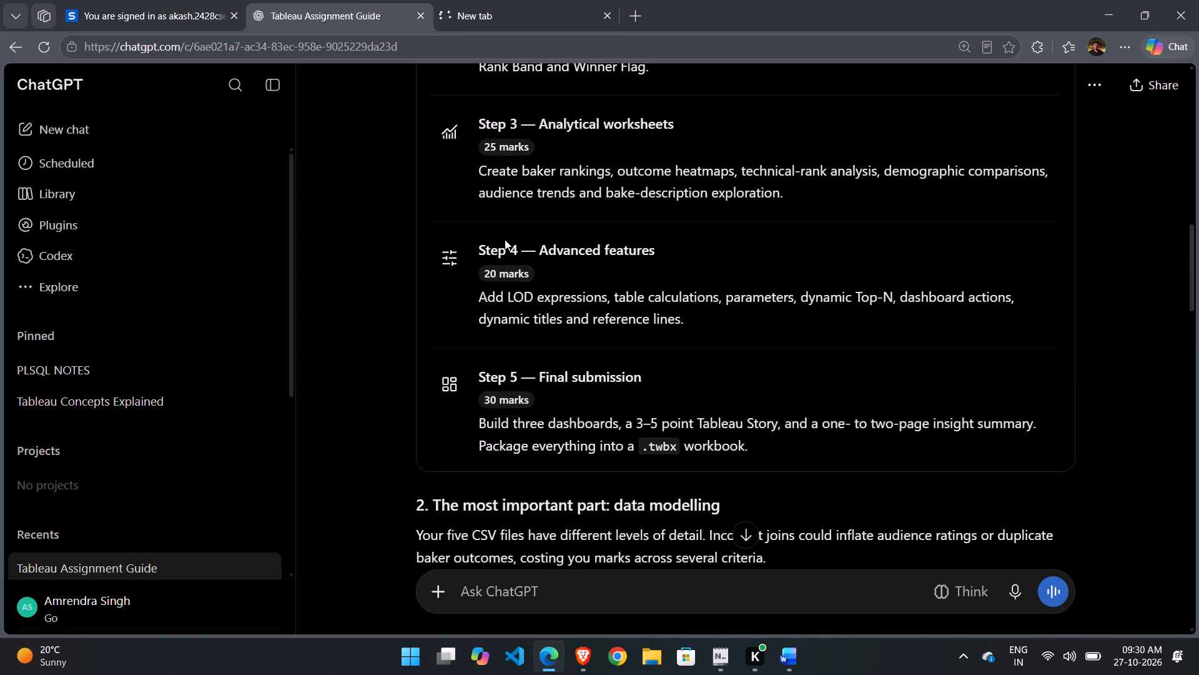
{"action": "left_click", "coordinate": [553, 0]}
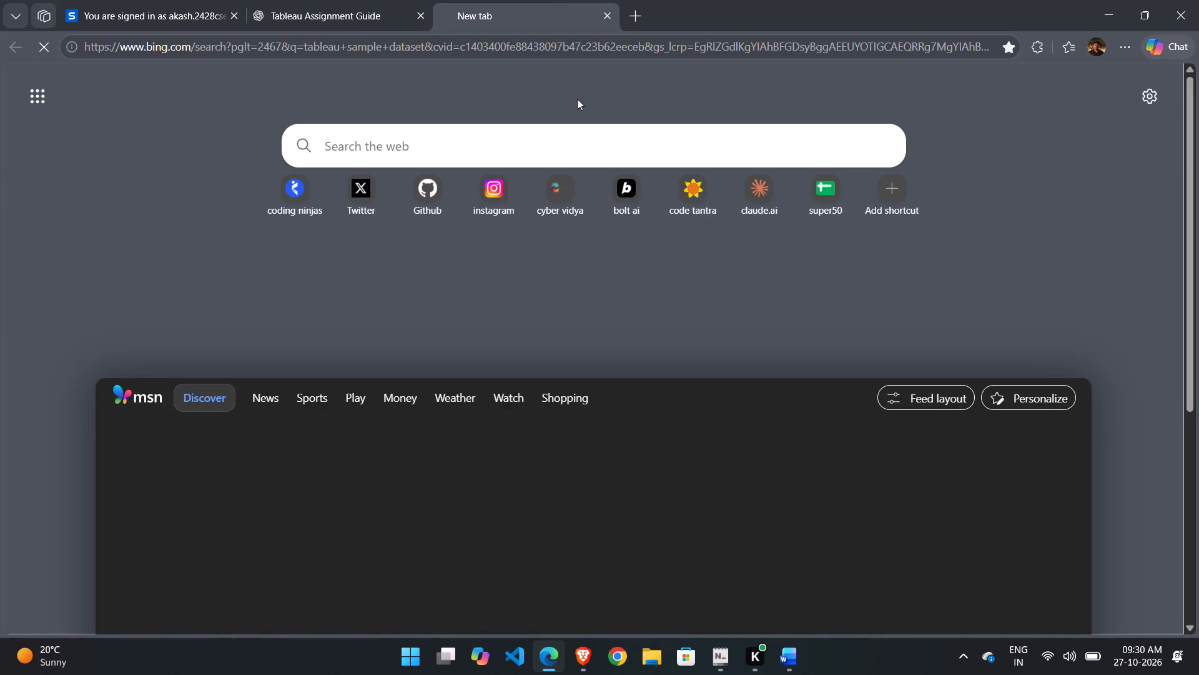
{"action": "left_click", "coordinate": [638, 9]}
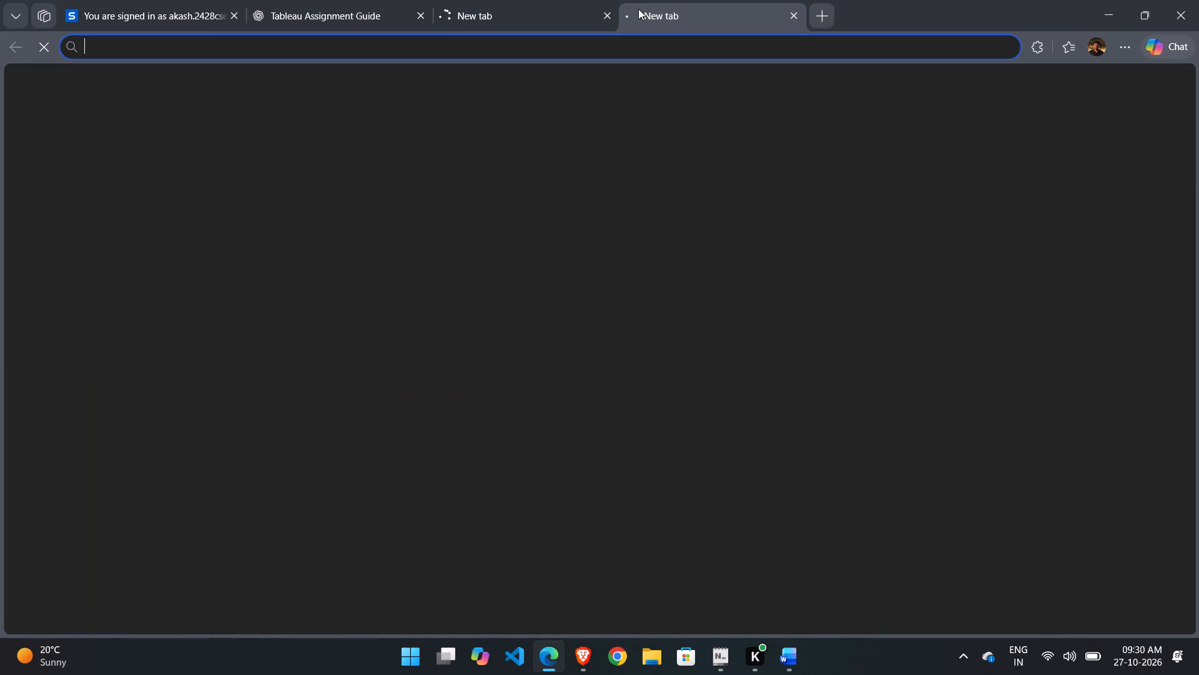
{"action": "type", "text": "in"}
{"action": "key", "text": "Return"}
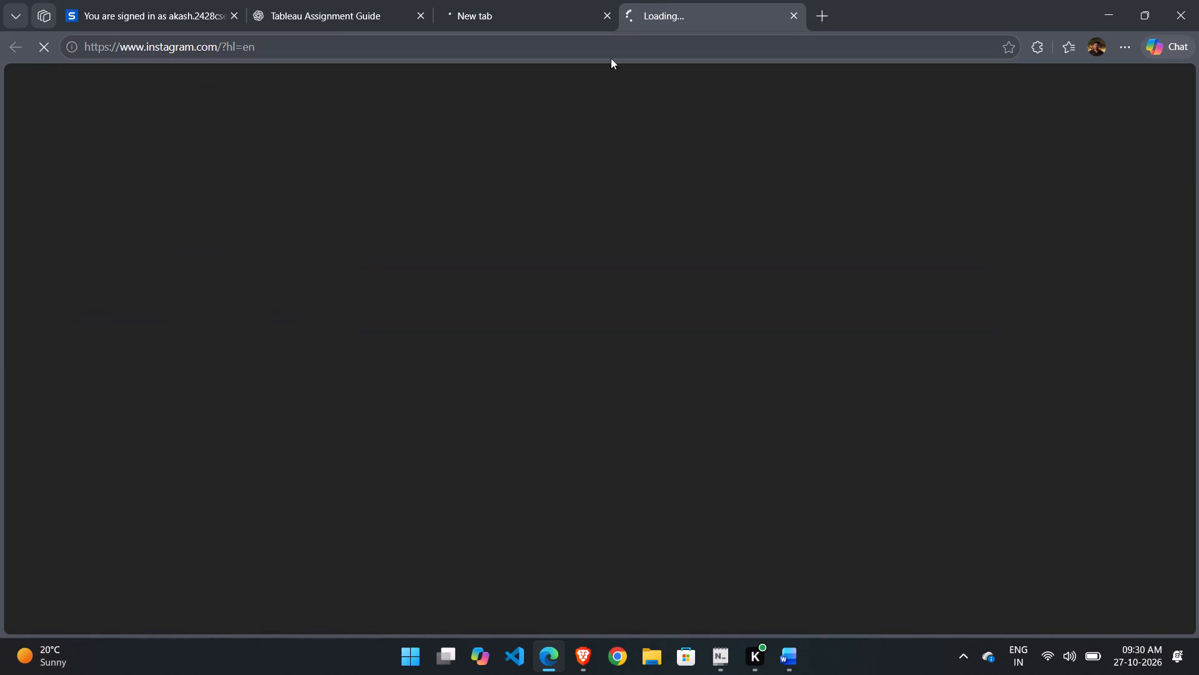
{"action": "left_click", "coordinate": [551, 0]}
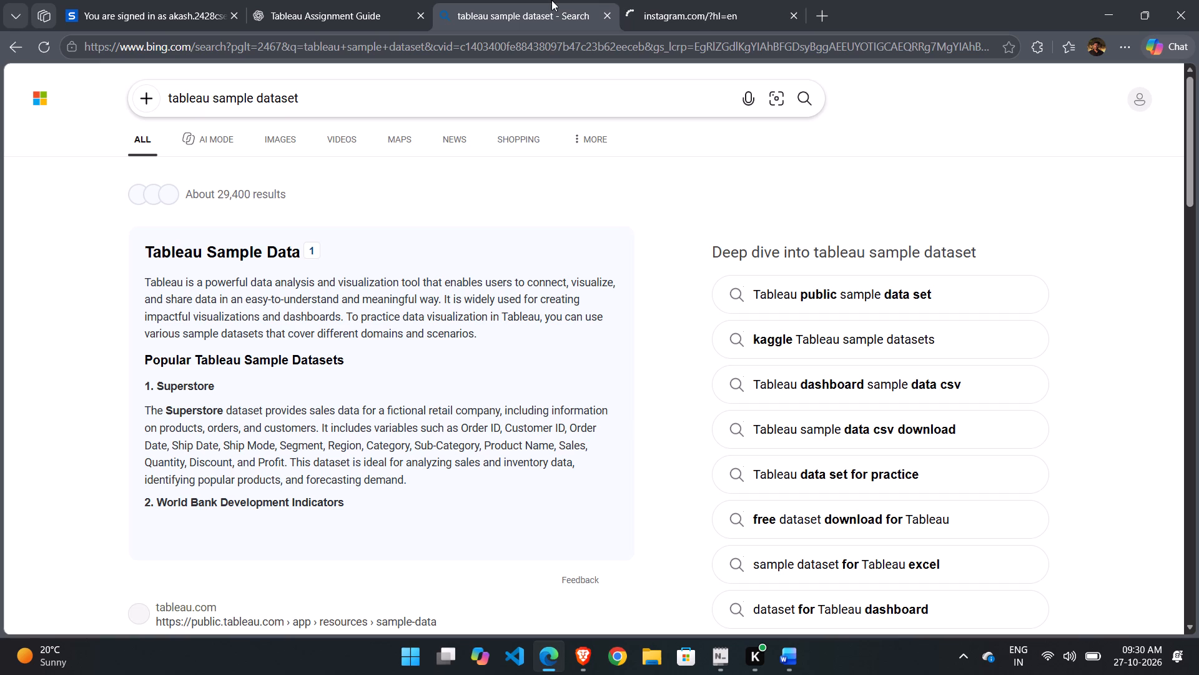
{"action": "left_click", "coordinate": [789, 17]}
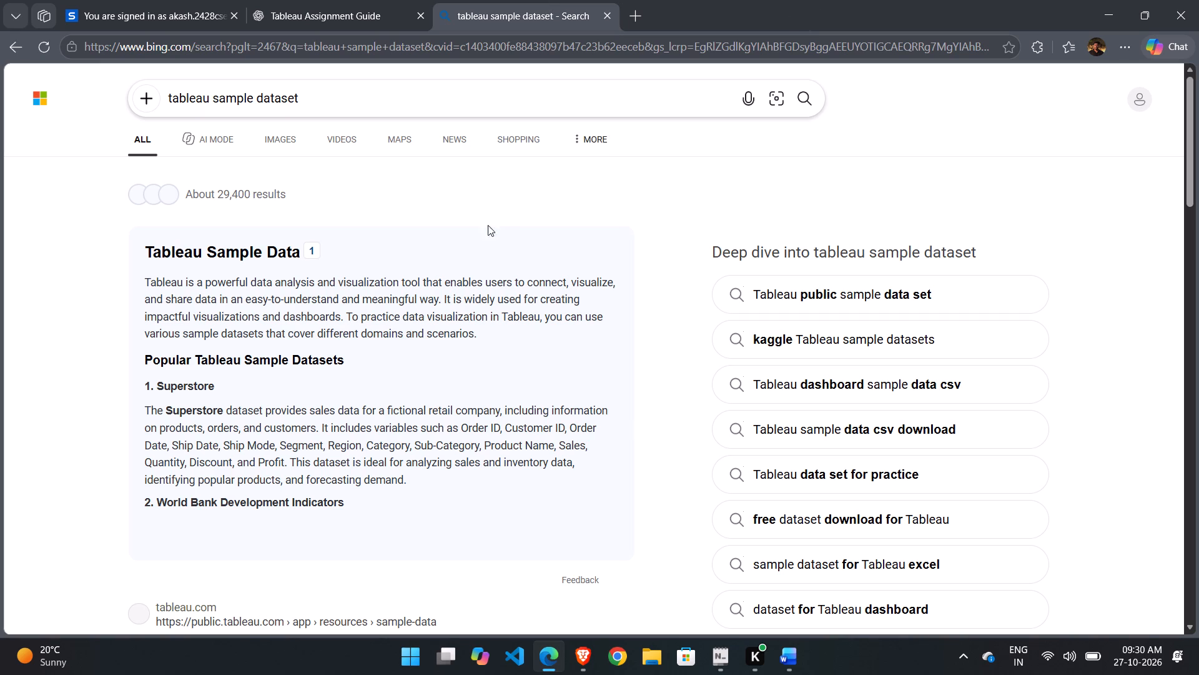
Open the Sample Data page of Tableau Public from the search results and close the results page.
{"action": "scroll", "coordinate": [390, 289], "scroll_direction": "down", "scroll_amount": 2}
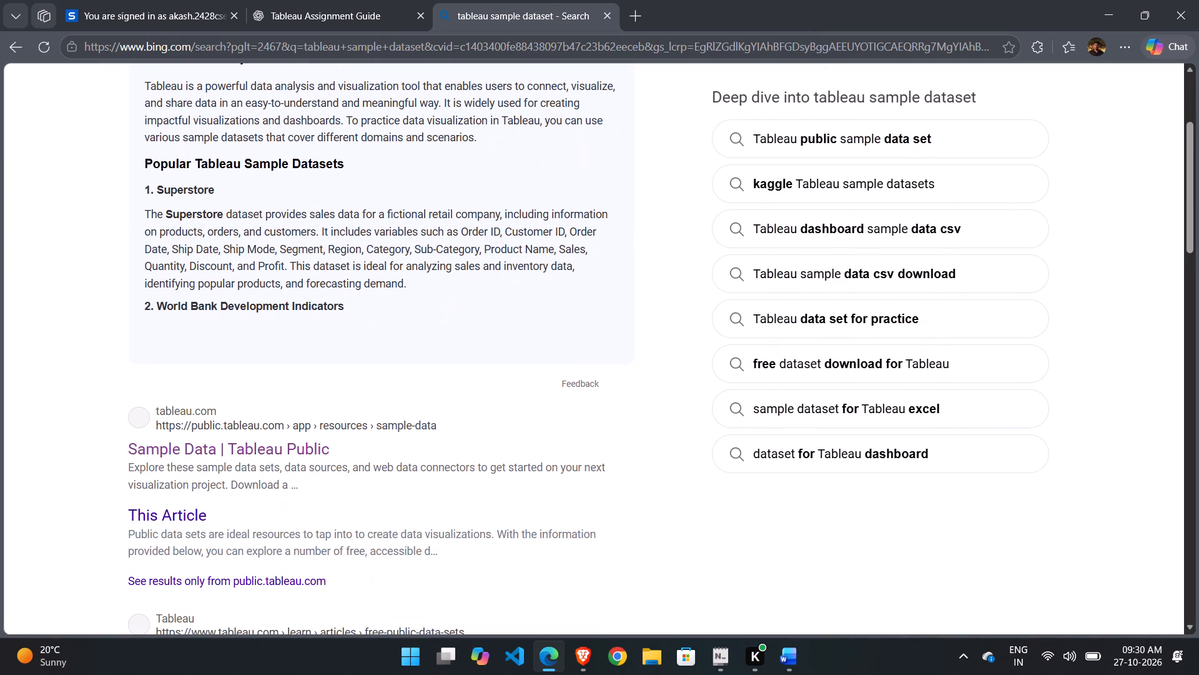
{"action": "scroll", "coordinate": [390, 289], "scroll_direction": "down", "scroll_amount": 1}
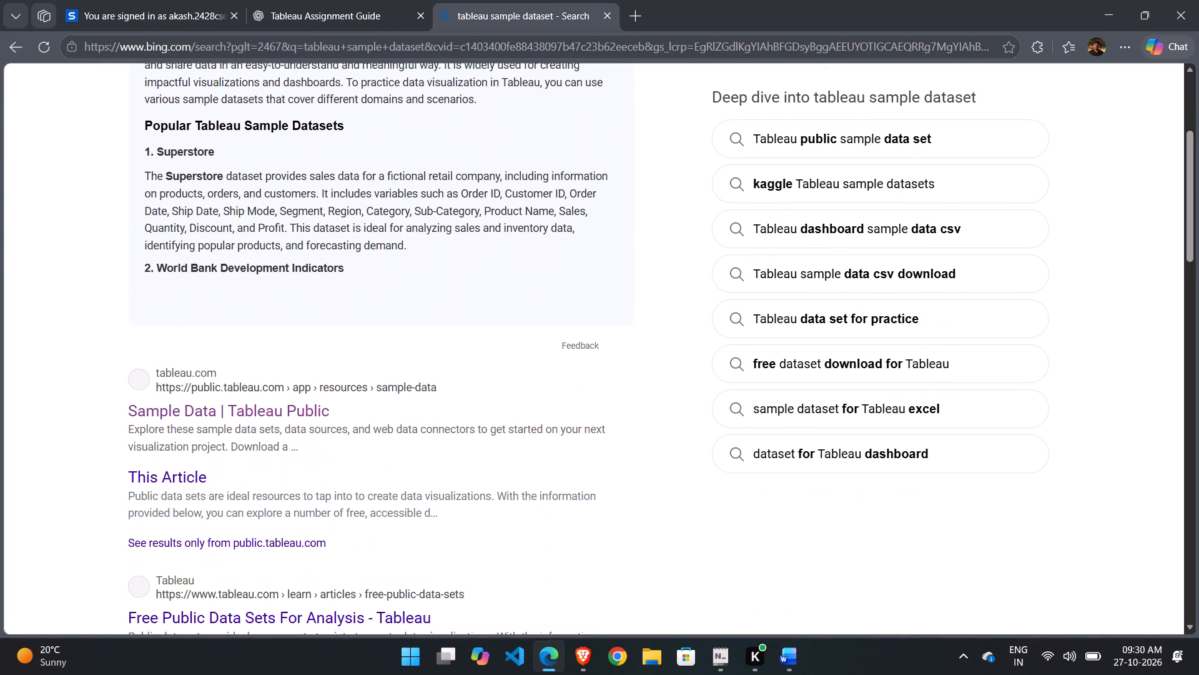
{"action": "scroll", "coordinate": [390, 289], "scroll_direction": "down", "scroll_amount": 1}
{"action": "scroll", "coordinate": [390, 289], "scroll_direction": "left", "scroll_amount": 1}
{"action": "left_click", "coordinate": [276, 327]}
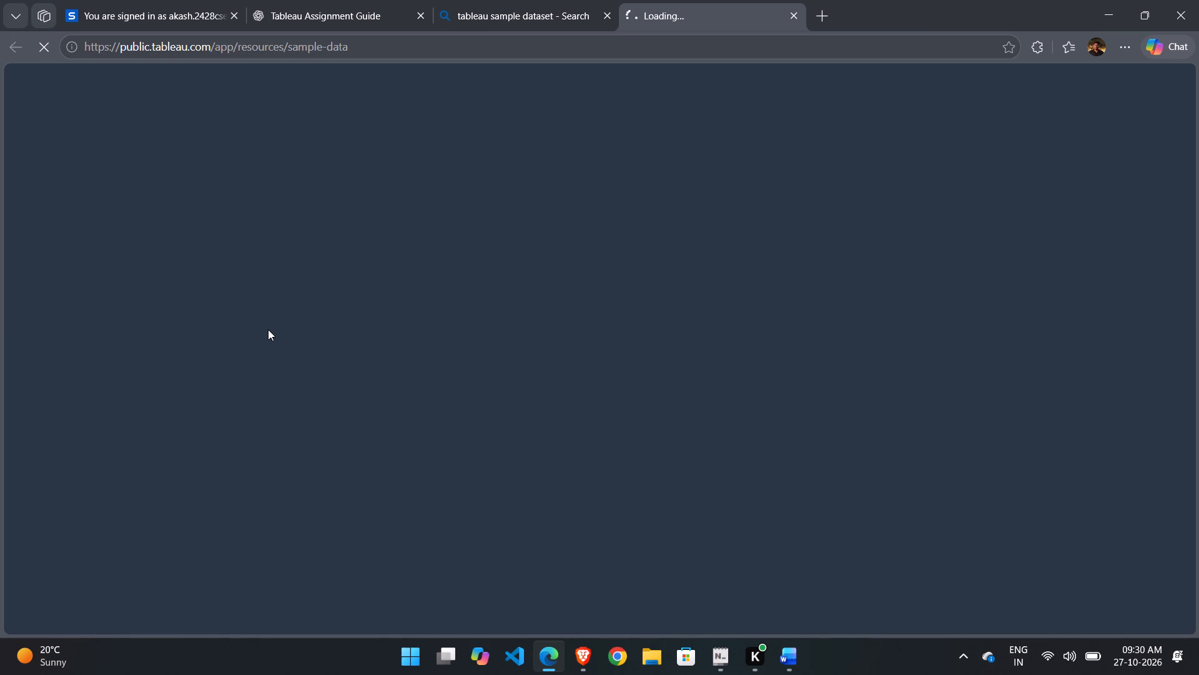
{"action": "scroll", "coordinate": [268, 329], "scroll_direction": "down", "scroll_amount": 2}
{"action": "left_click", "coordinate": [604, 14]}
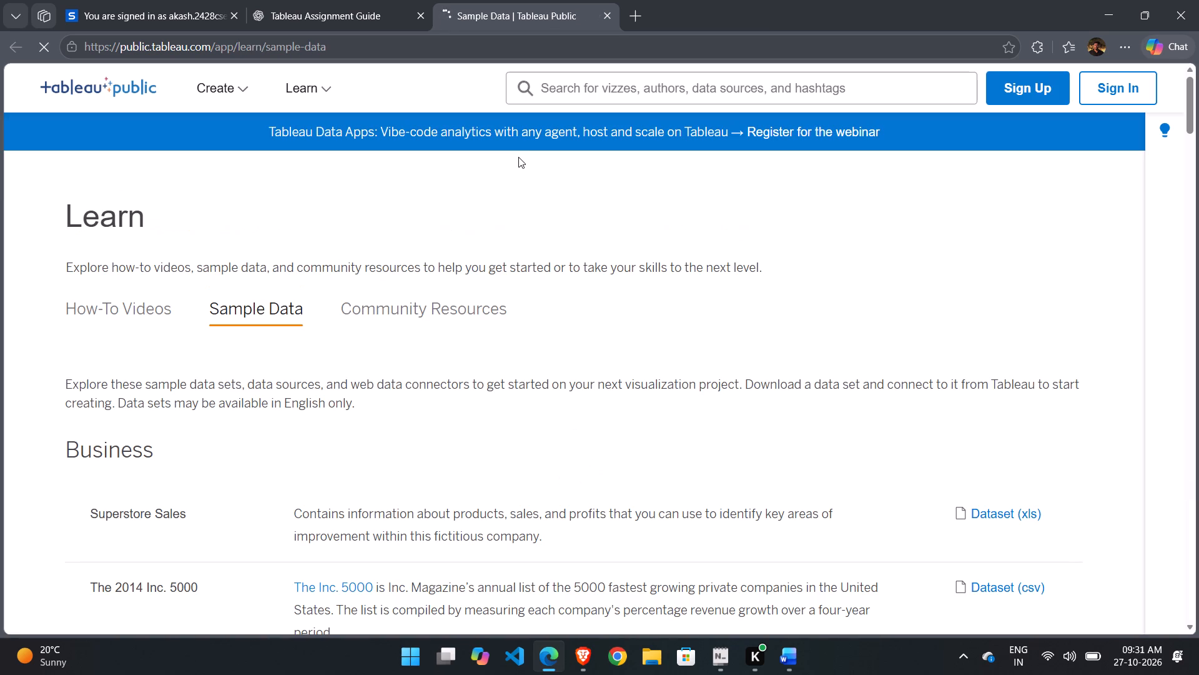
Download the Great British Bake Off zip dataset from the Entertainment section of the sample data.
{"action": "scroll", "coordinate": [518, 157], "scroll_direction": "down", "scroll_amount": 1}
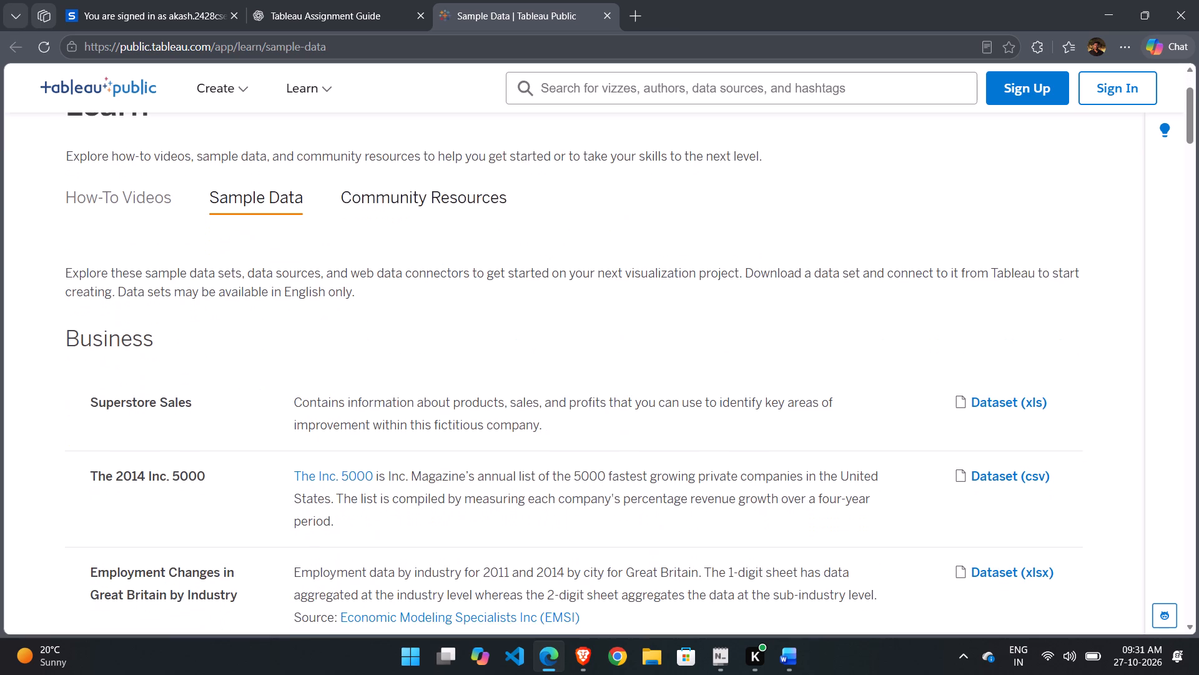
{"action": "scroll", "coordinate": [325, 272], "scroll_direction": "down", "scroll_amount": 4}
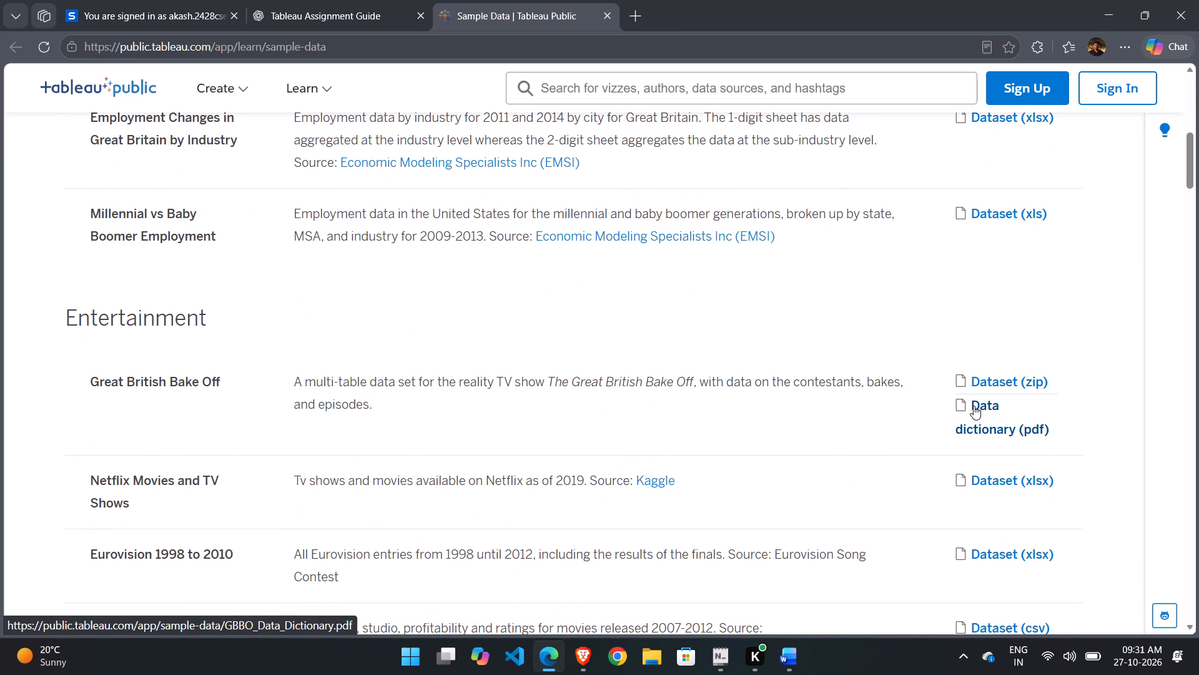
{"action": "left_click", "coordinate": [996, 382]}
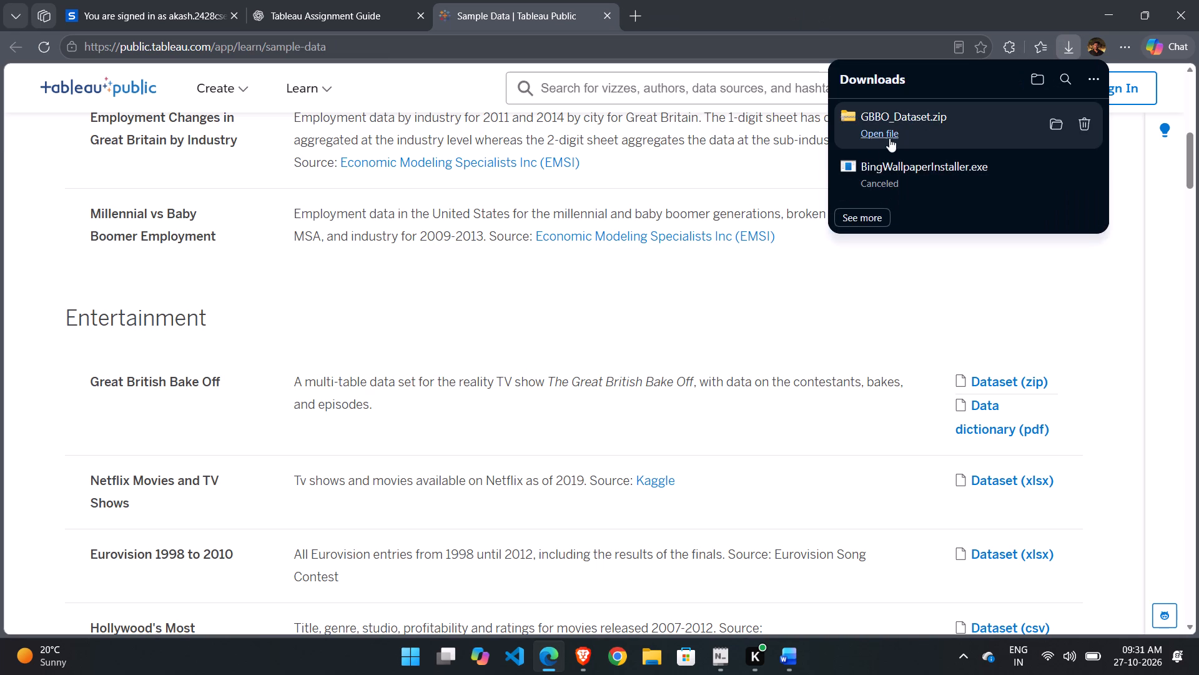
Open the downloaded GBBO_Dataset.zip in File Explorer and select all five CSV files in it.
{"action": "left_click", "coordinate": [889, 138]}
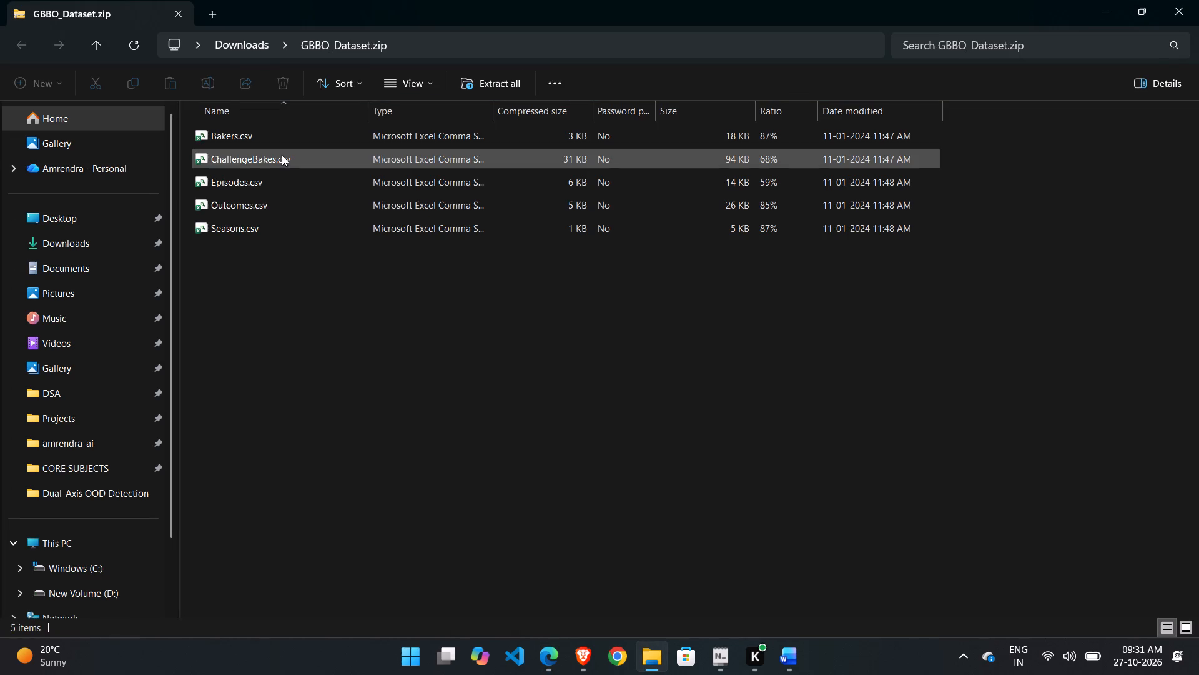
{"action": "left_click_drag", "start_coordinate": [293, 280], "coordinate": [250, 136]}
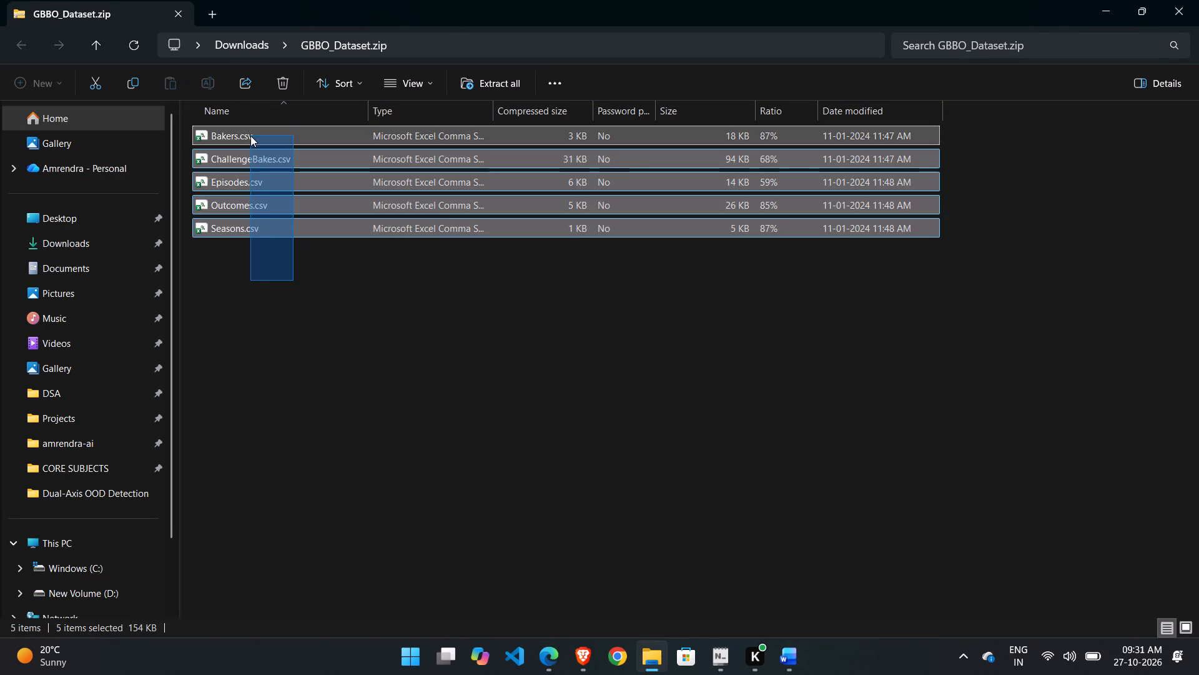
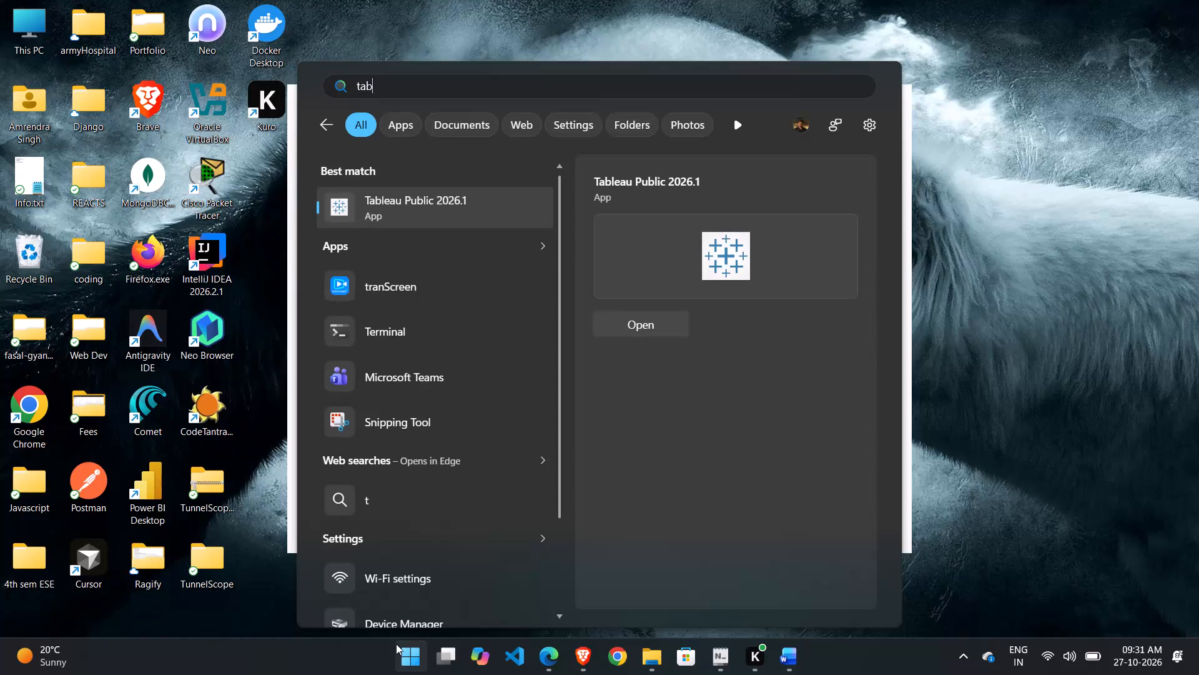
Search the computer for Tableau and launch Tableau Public 2026.1.
{"action": "type", "text": "lea"}
{"action": "key", "text": "Return"}
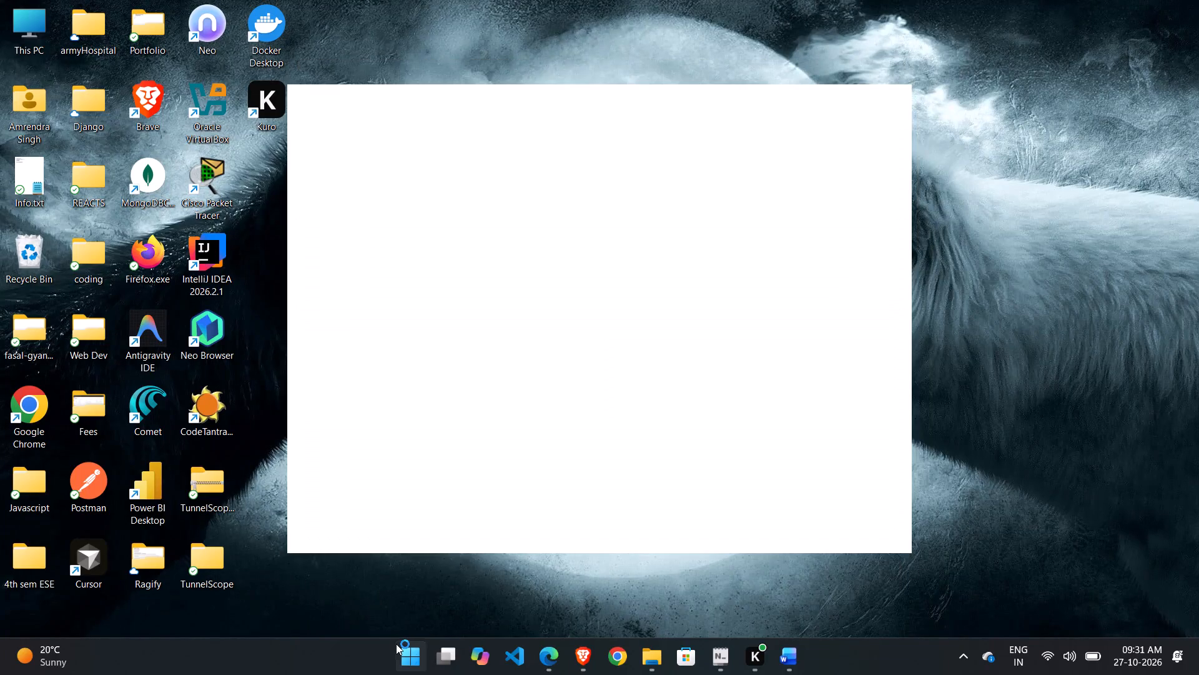
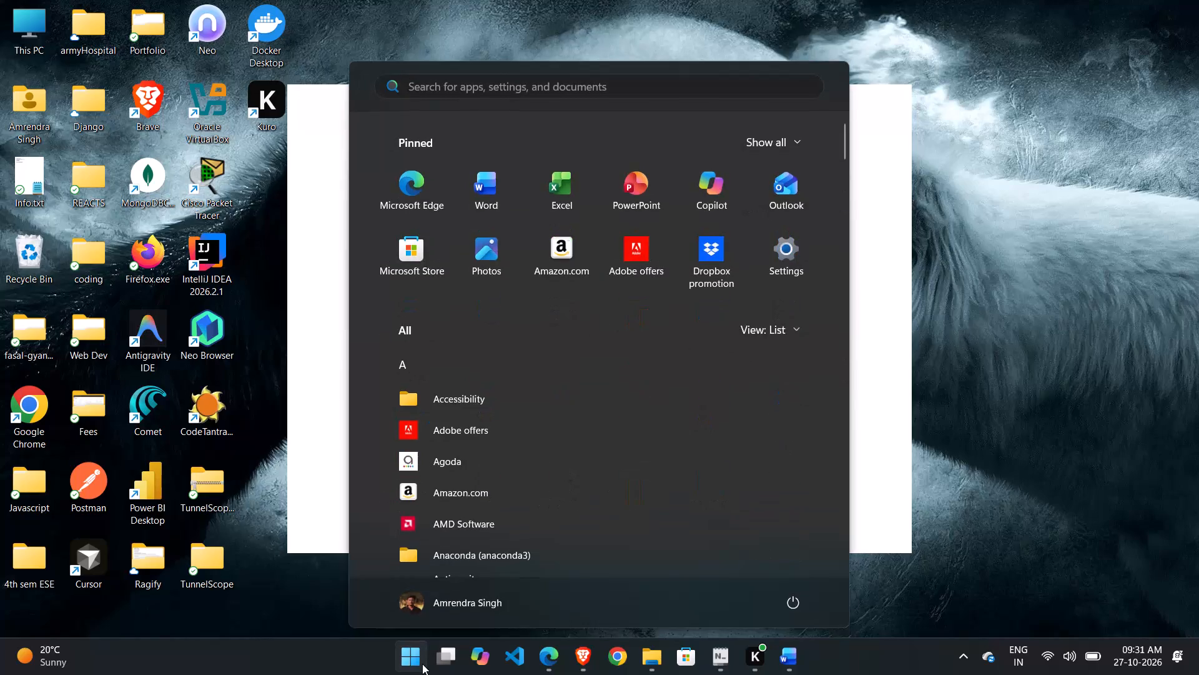
Search the computer for "ta" and launch Tableau Public 2026.1.
{"action": "type", "text": "ta"}
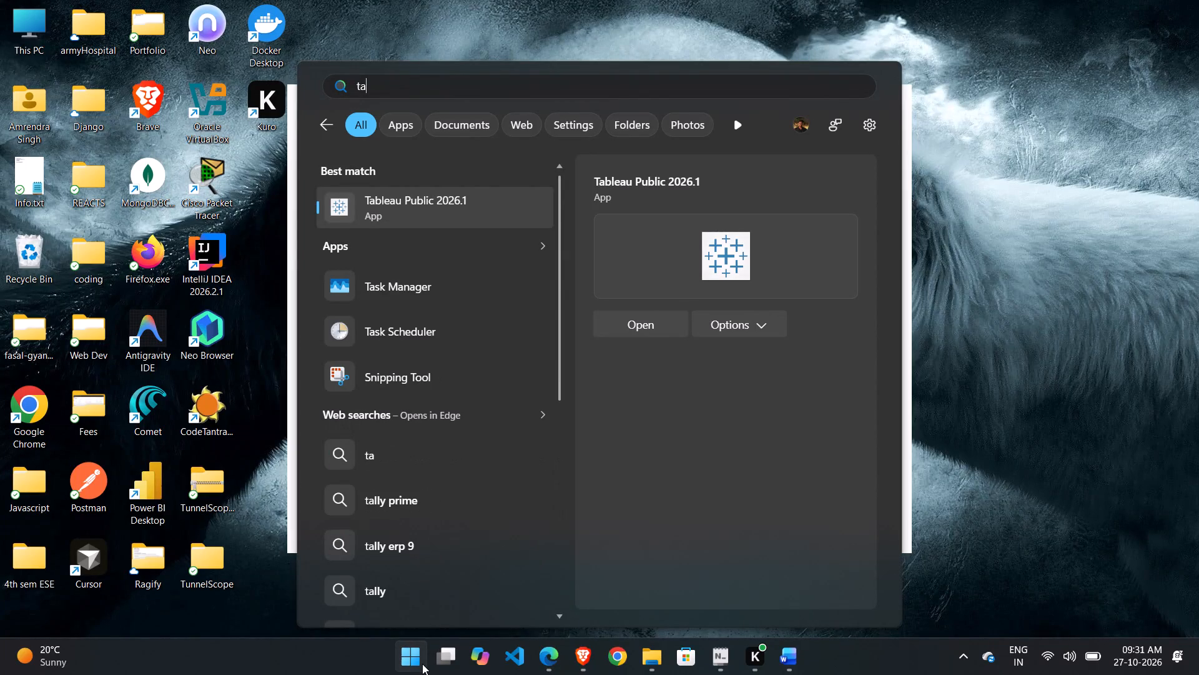
{"action": "key", "text": "Return"}
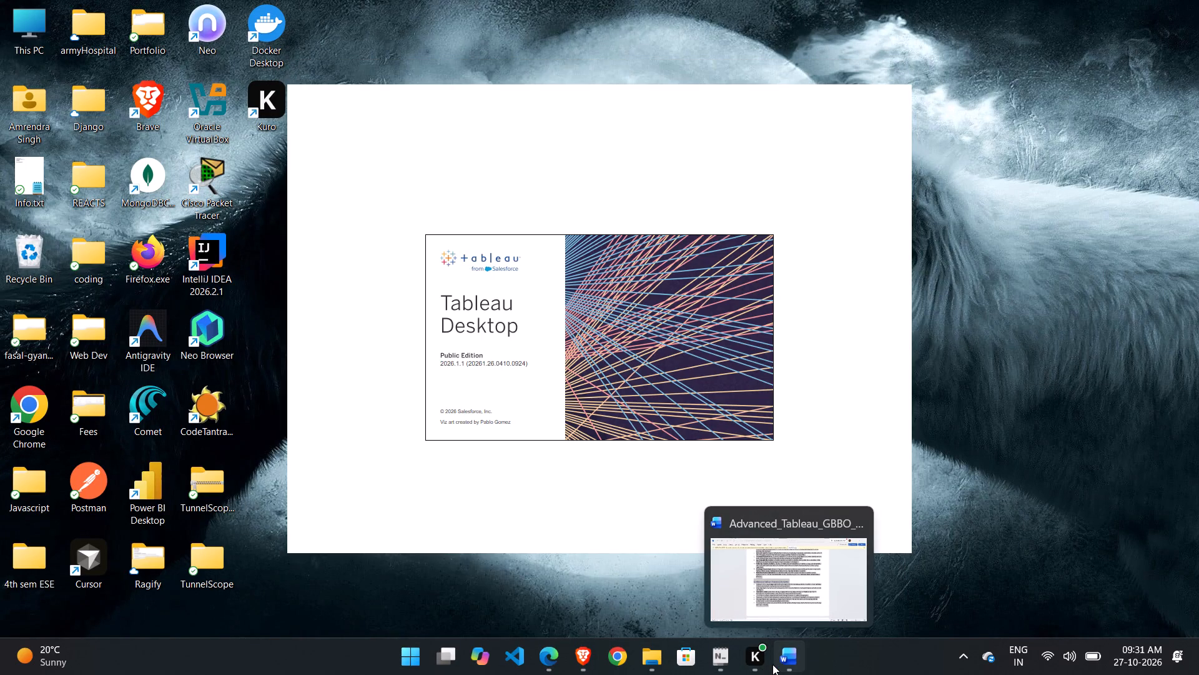
Switch to File Explorer and extract GBBO_Dataset.zip from Downloads into the GBBO_Dataset folder there.
{"action": "double_click", "coordinate": [32, 46]}
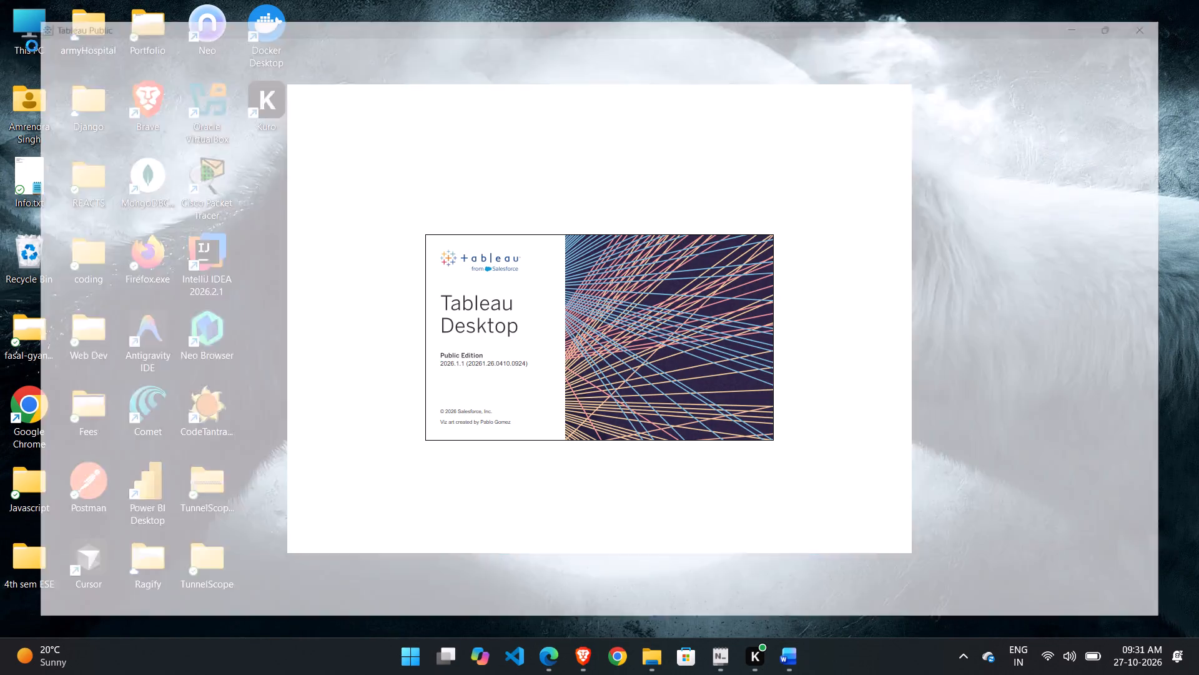
{"action": "left_click", "coordinate": [639, 651]}
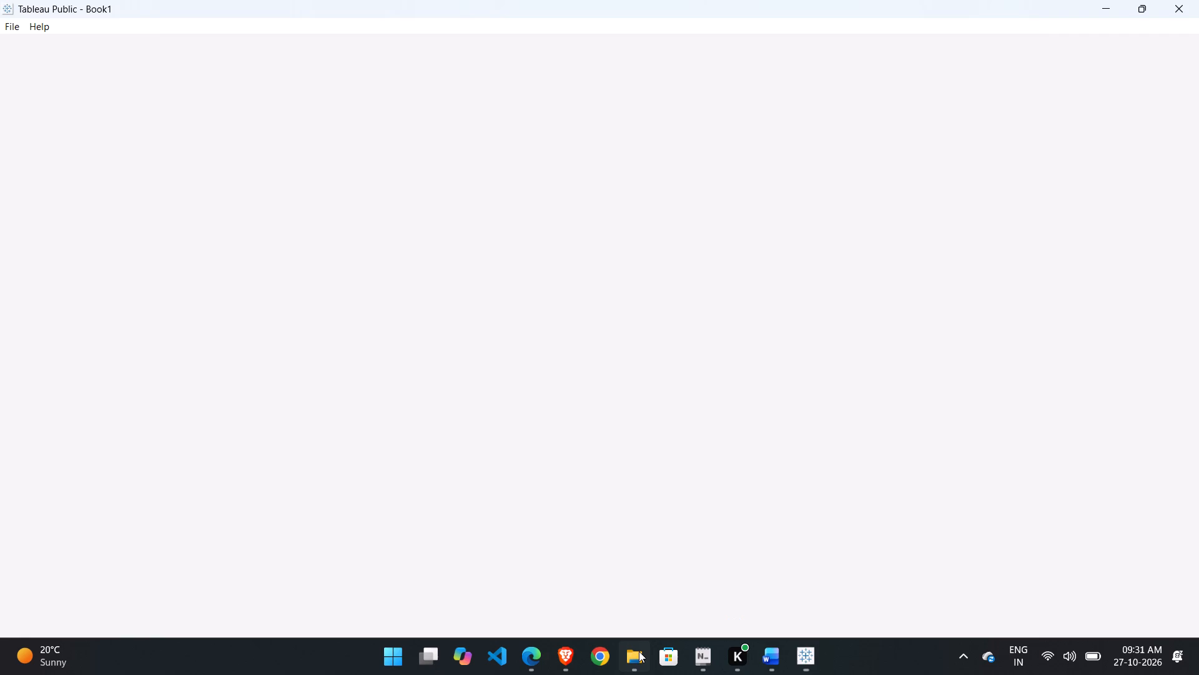
{"action": "left_click", "coordinate": [80, 252]}
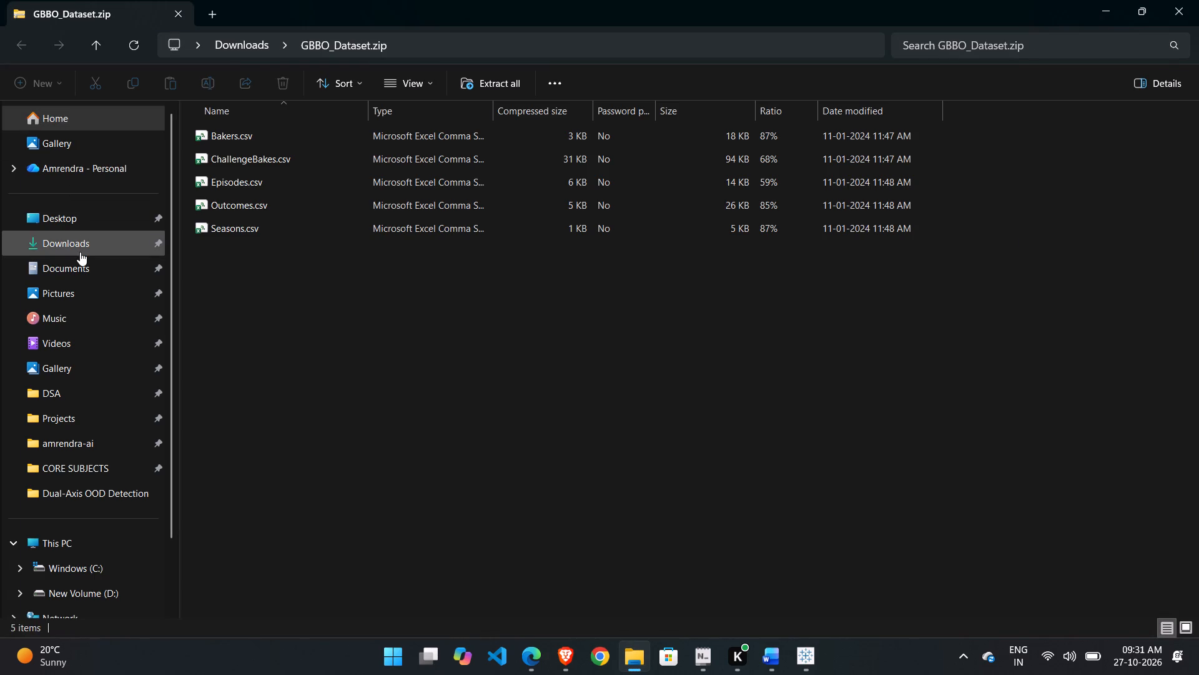
{"action": "left_click", "coordinate": [243, 151]}
{"action": "right_click", "coordinate": [243, 151]}
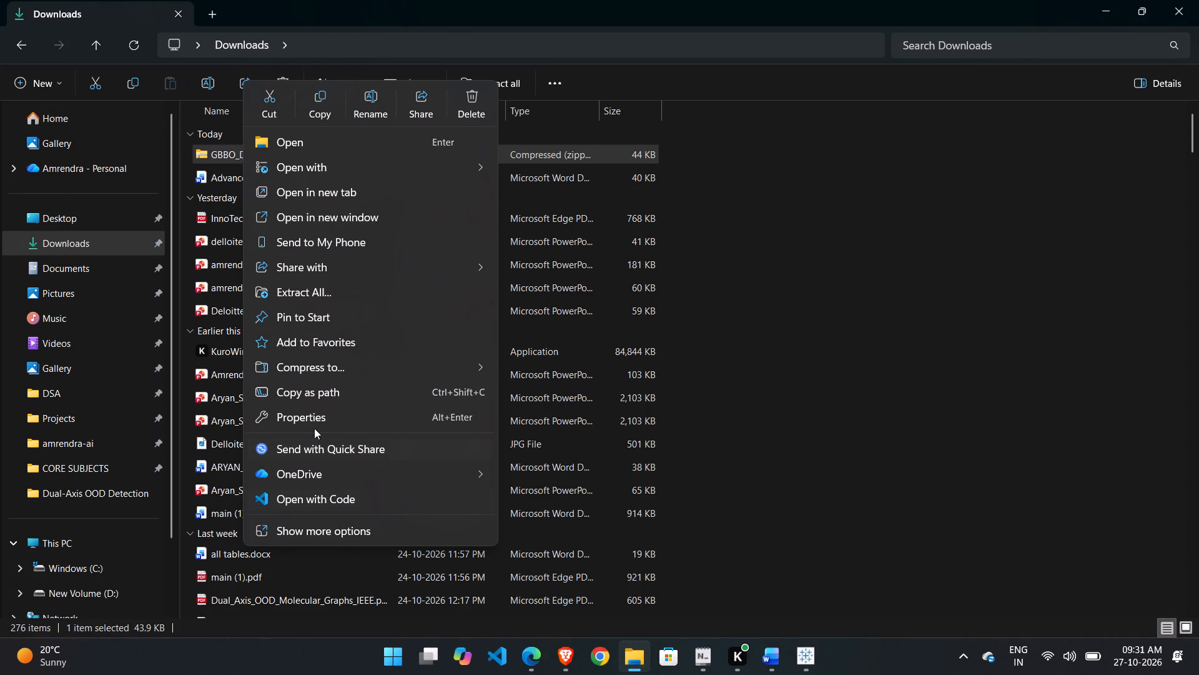
{"action": "left_click", "coordinate": [304, 284]}
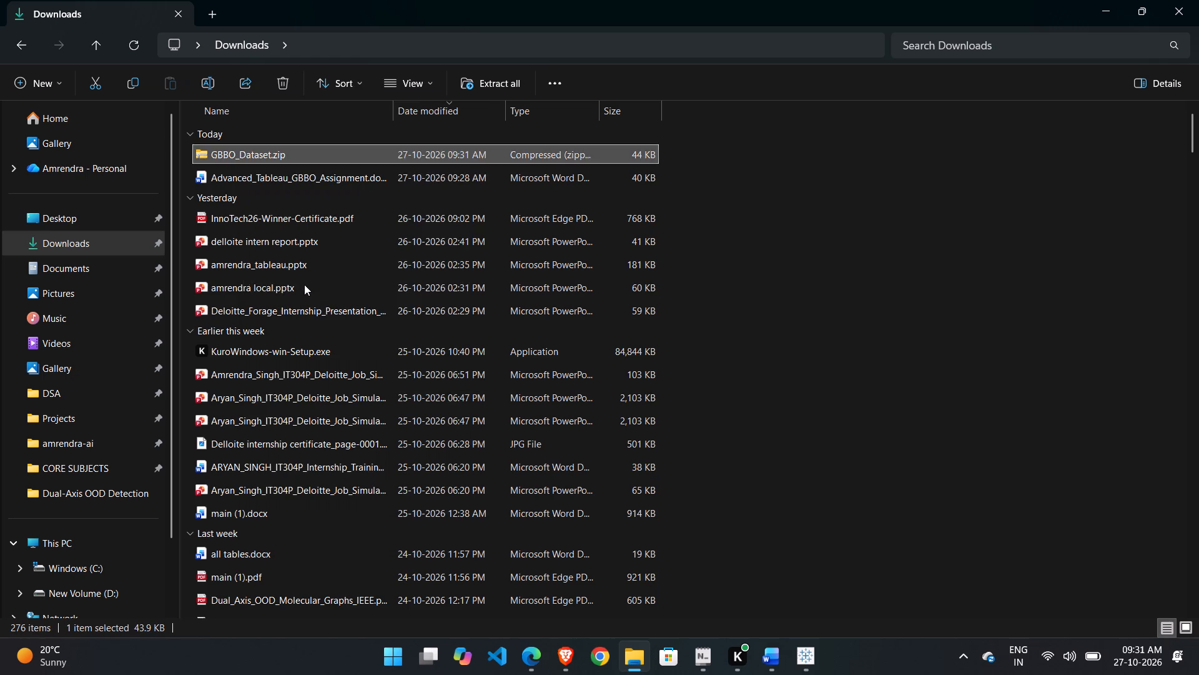
{"action": "key", "text": "Return"}
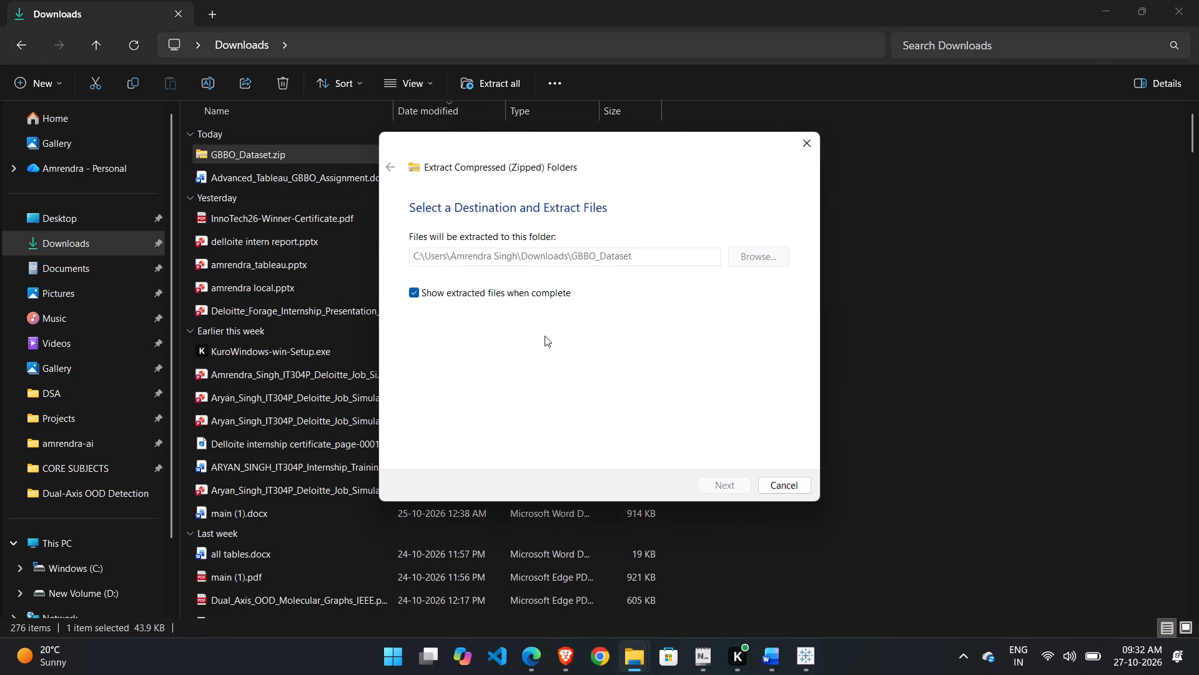
{"action": "key", "text": "Return"}
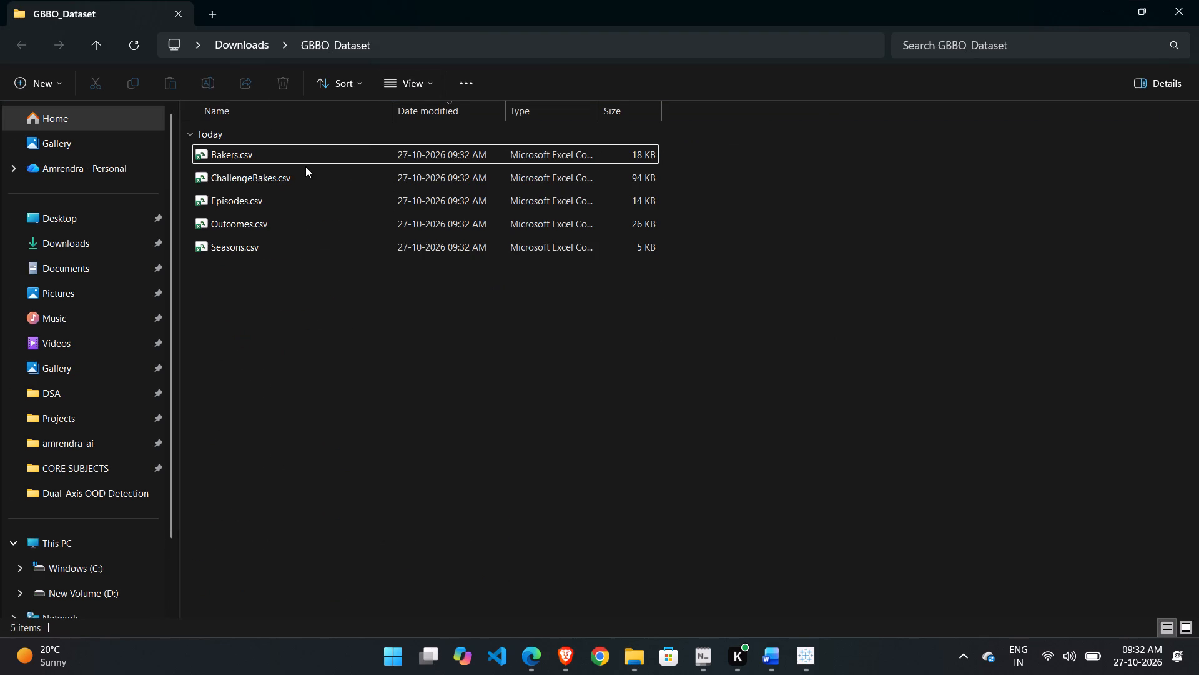
Go back to the Downloads folder and select the extracted GBBO_Dataset folder.
{"action": "left_click", "coordinate": [217, 43]}
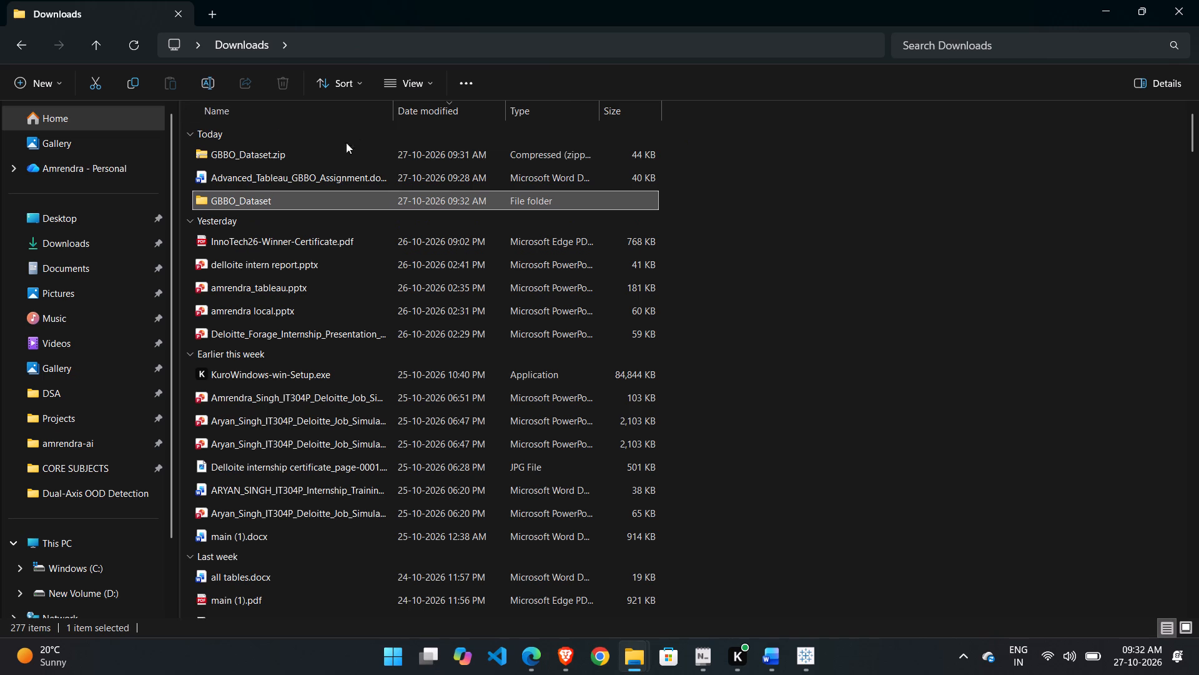
{"action": "left_click", "coordinate": [300, 206]}
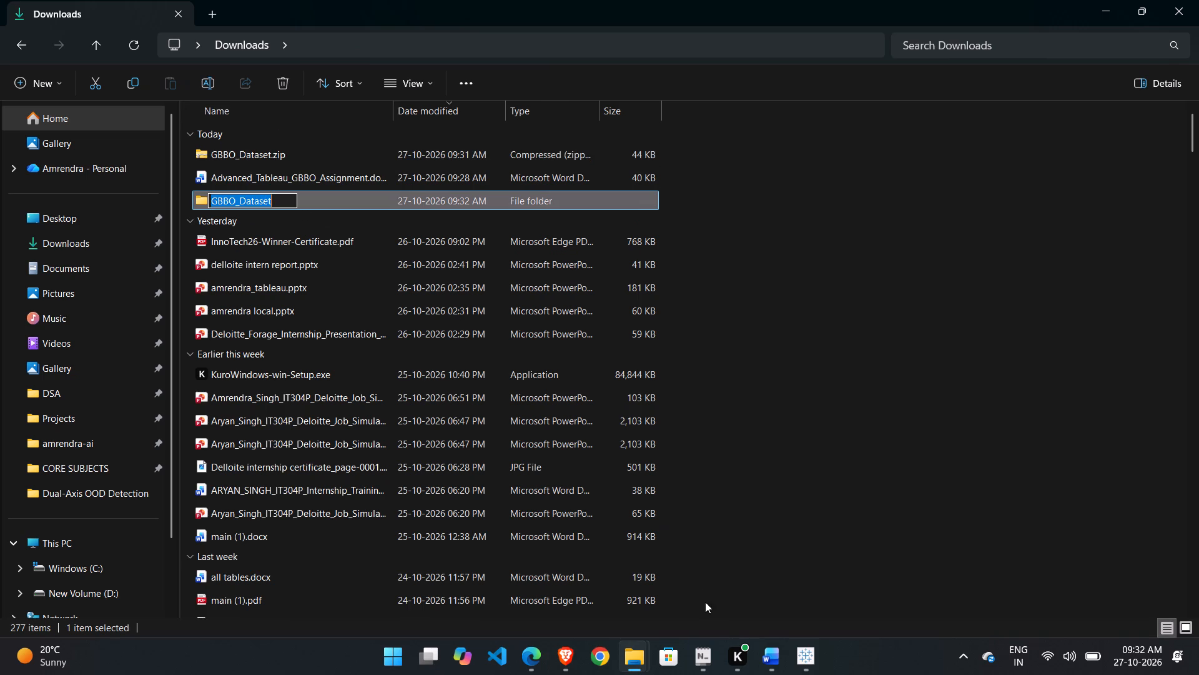
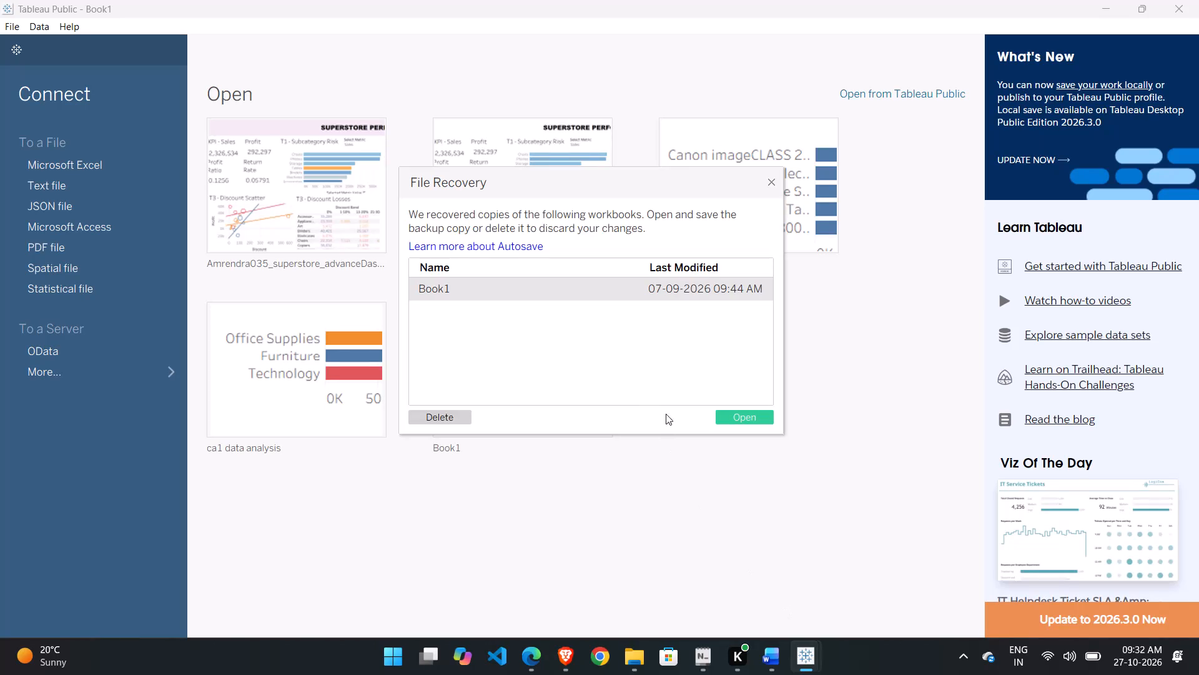
Dismiss the File Recovery dialog without opening or deleting the recovered Book1 workbook.
{"action": "left_click", "coordinate": [771, 182]}
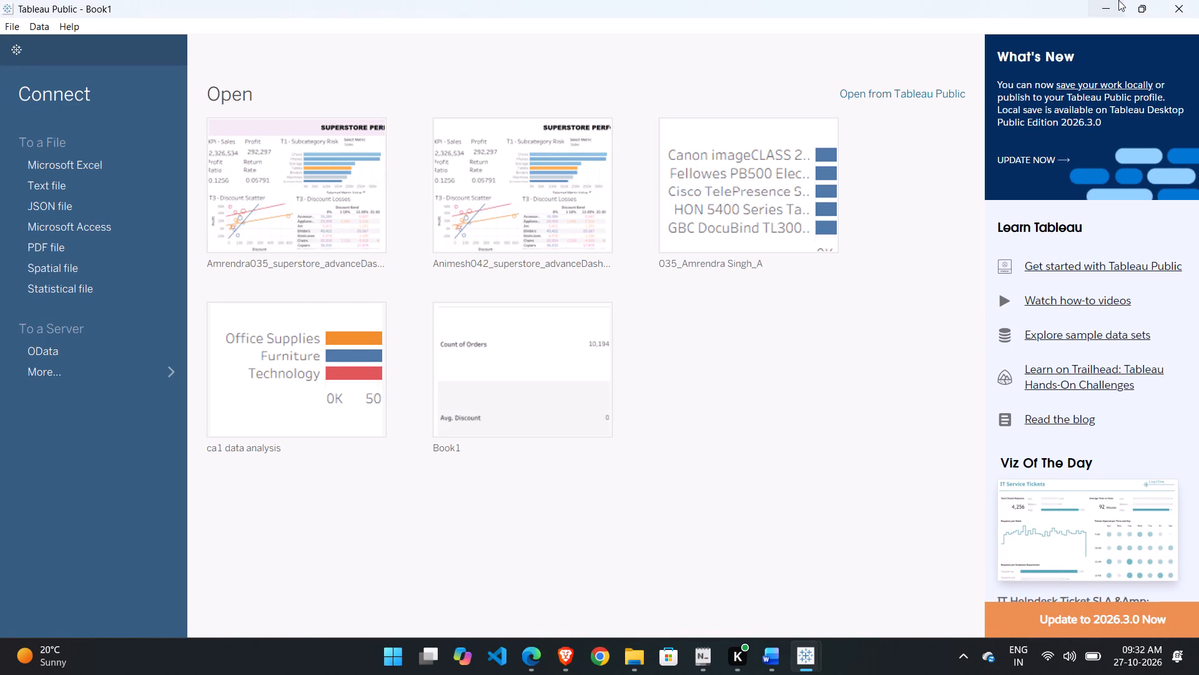
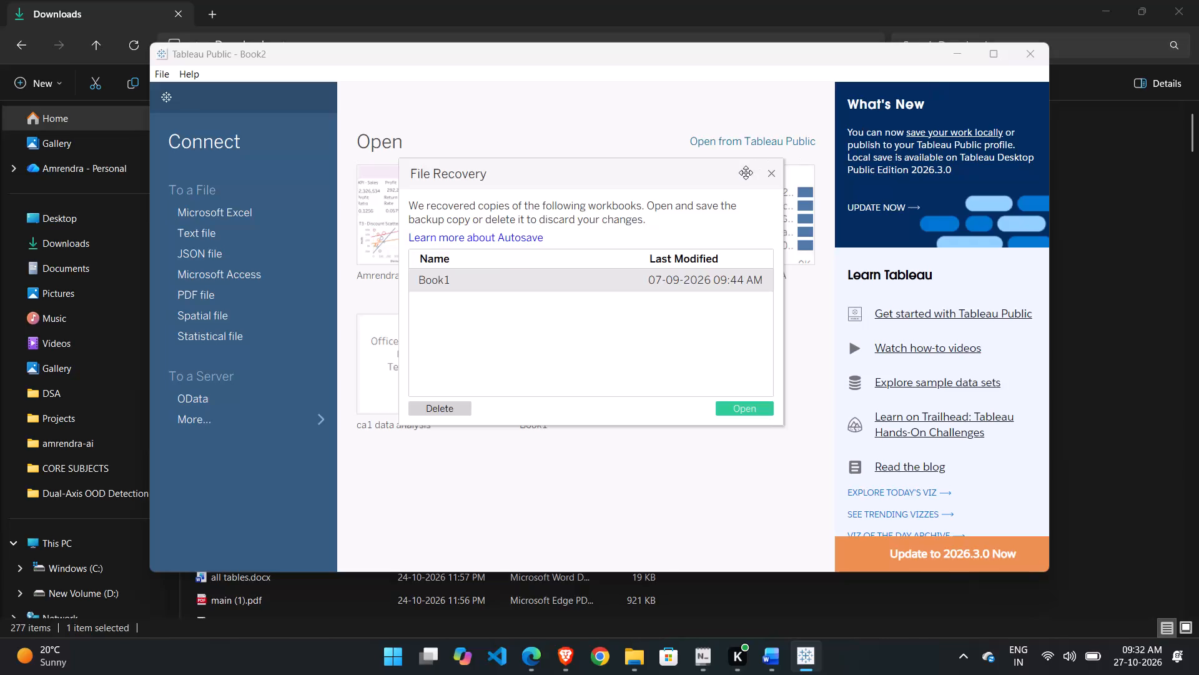
Dismiss the File Recovery dialog without opening or deleting Book1, and maximize the Tableau Public window.
{"action": "left_click", "coordinate": [774, 172]}
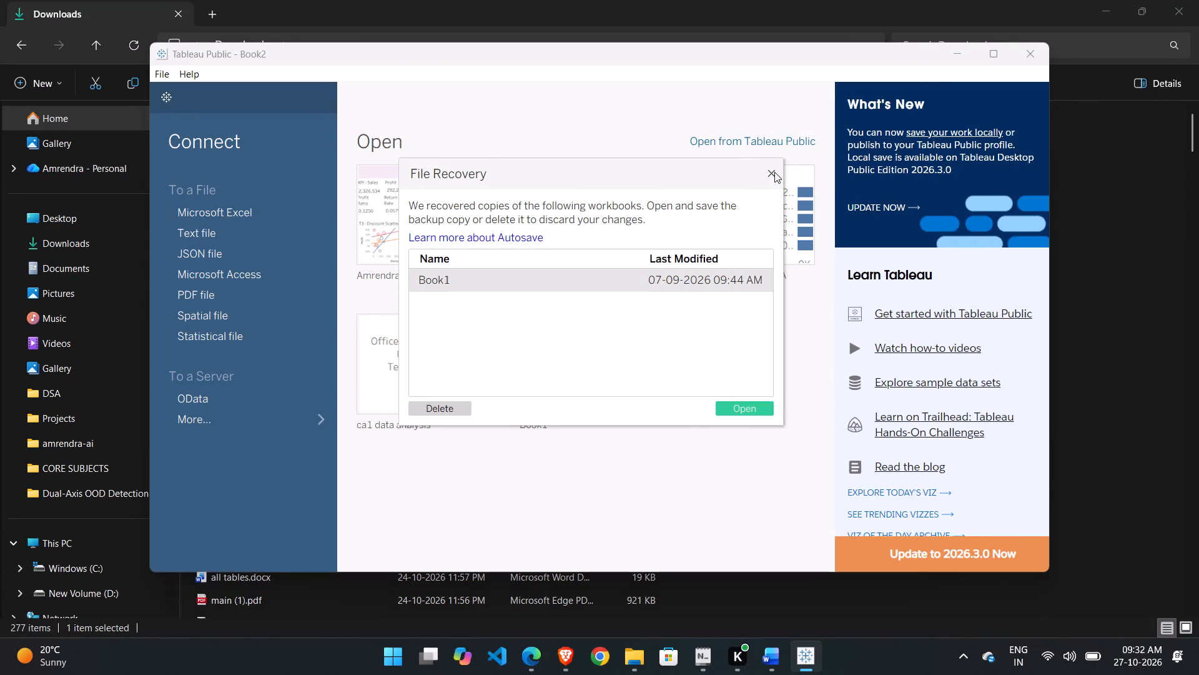
{"action": "left_click", "coordinate": [987, 61]}
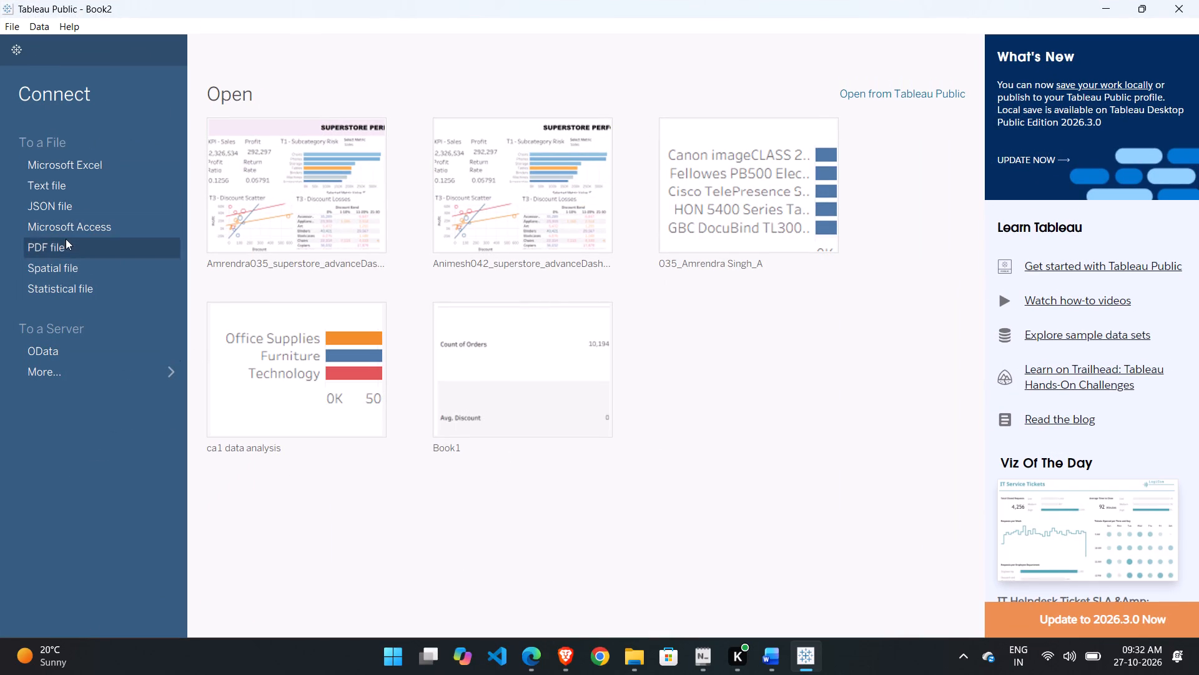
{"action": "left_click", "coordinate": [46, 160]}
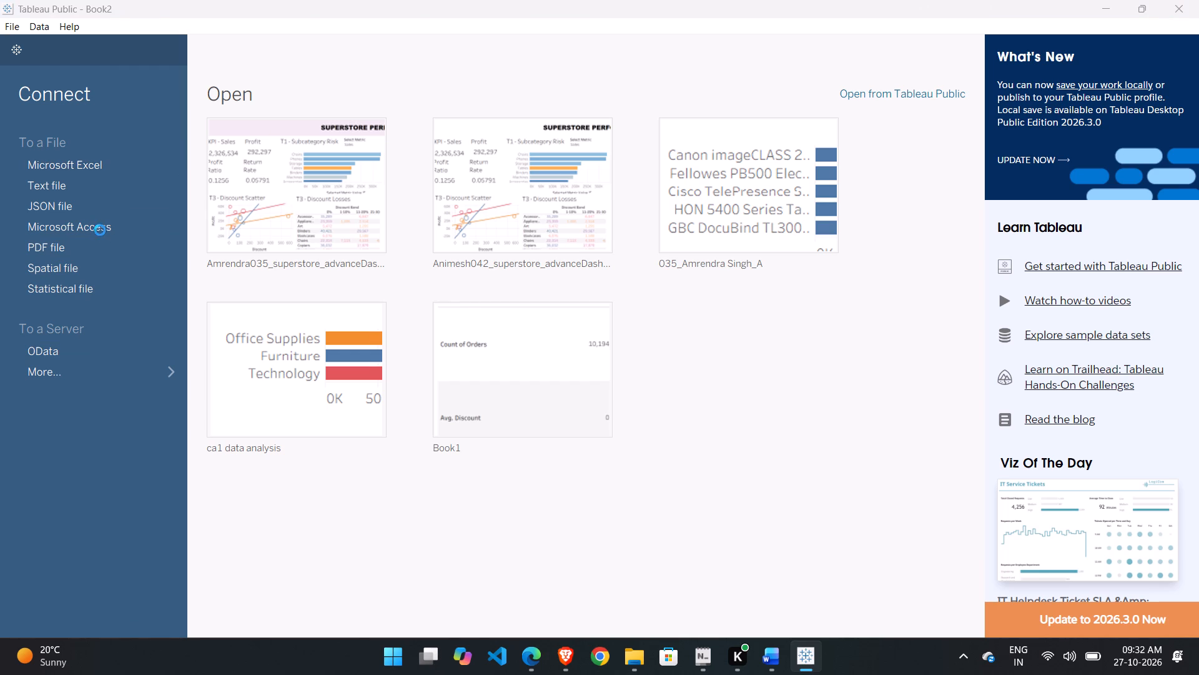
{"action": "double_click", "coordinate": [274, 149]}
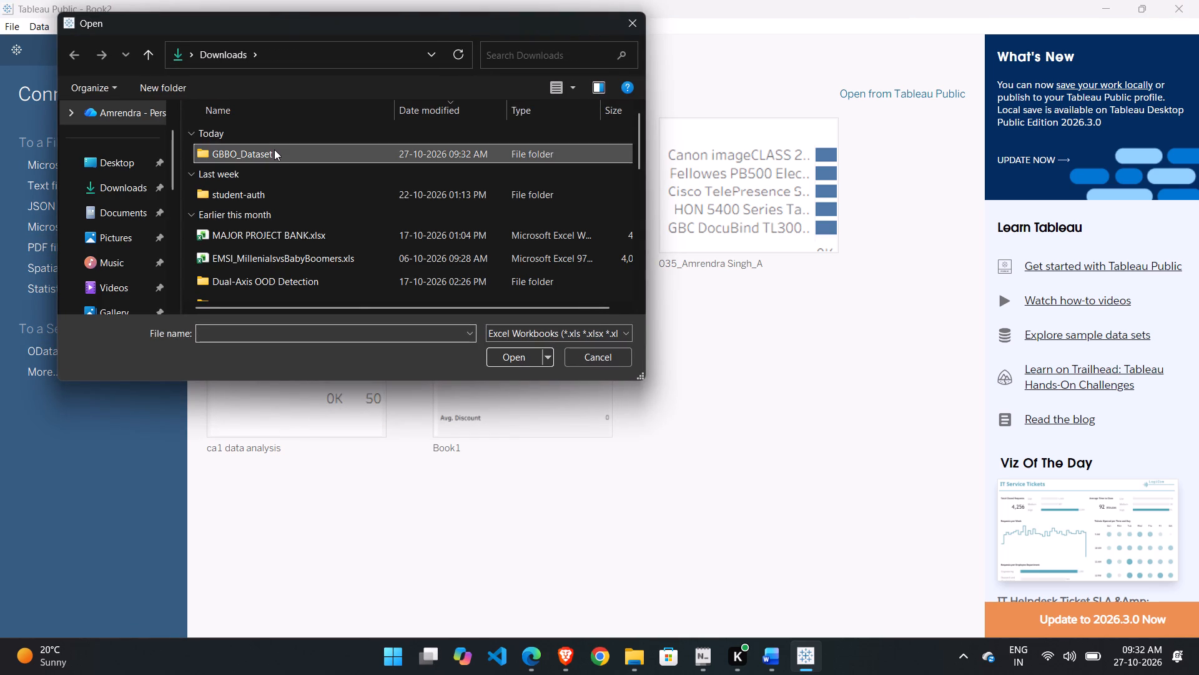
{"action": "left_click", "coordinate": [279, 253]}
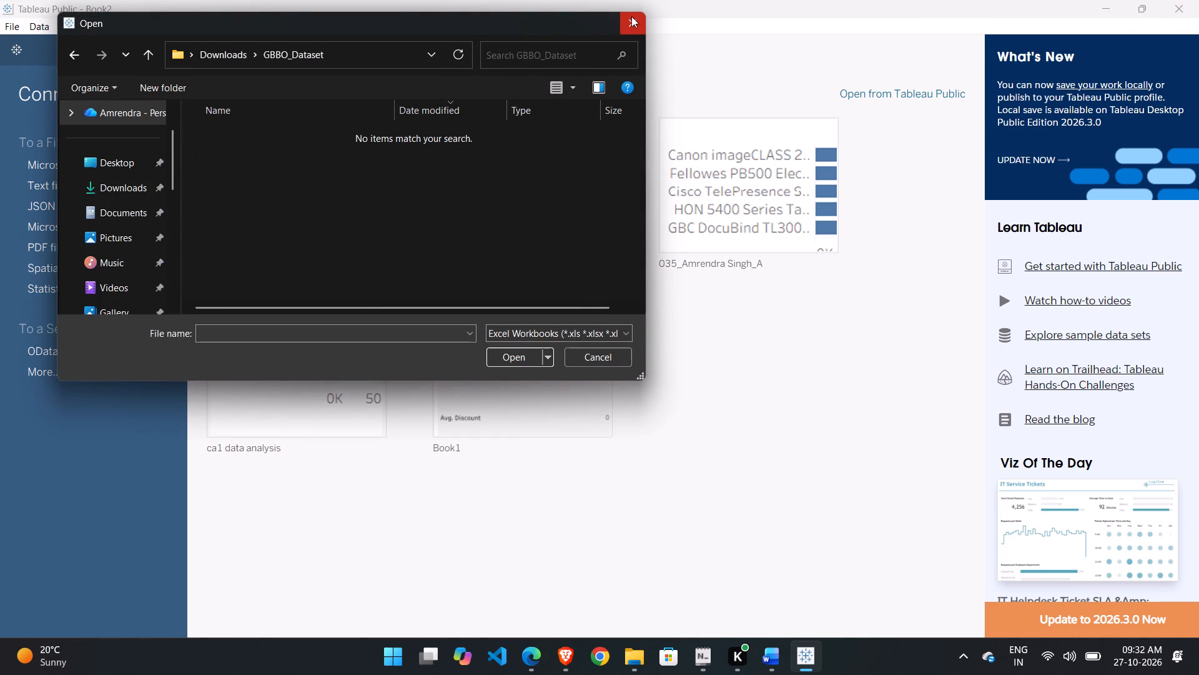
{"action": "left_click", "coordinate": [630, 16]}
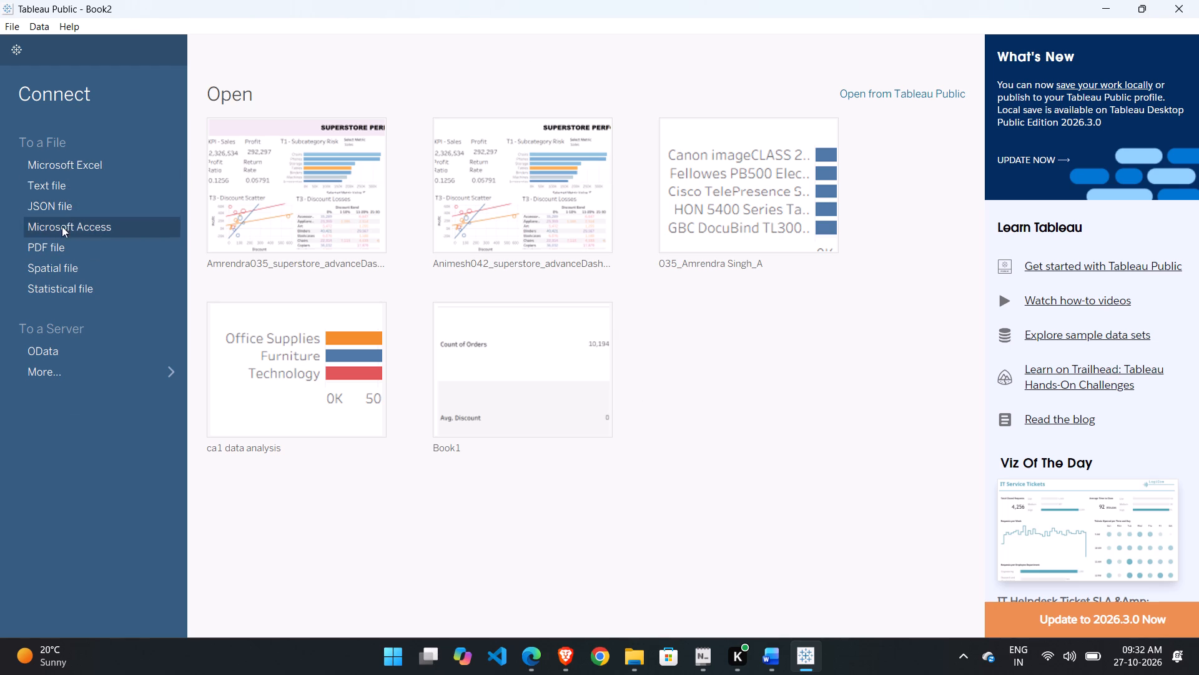
Start a text file connection from the GBBO_Dataset folder in Downloads and try to select all five CSV files, from Bakers.csv to Seasons.csv.
{"action": "double_click", "coordinate": [54, 191]}
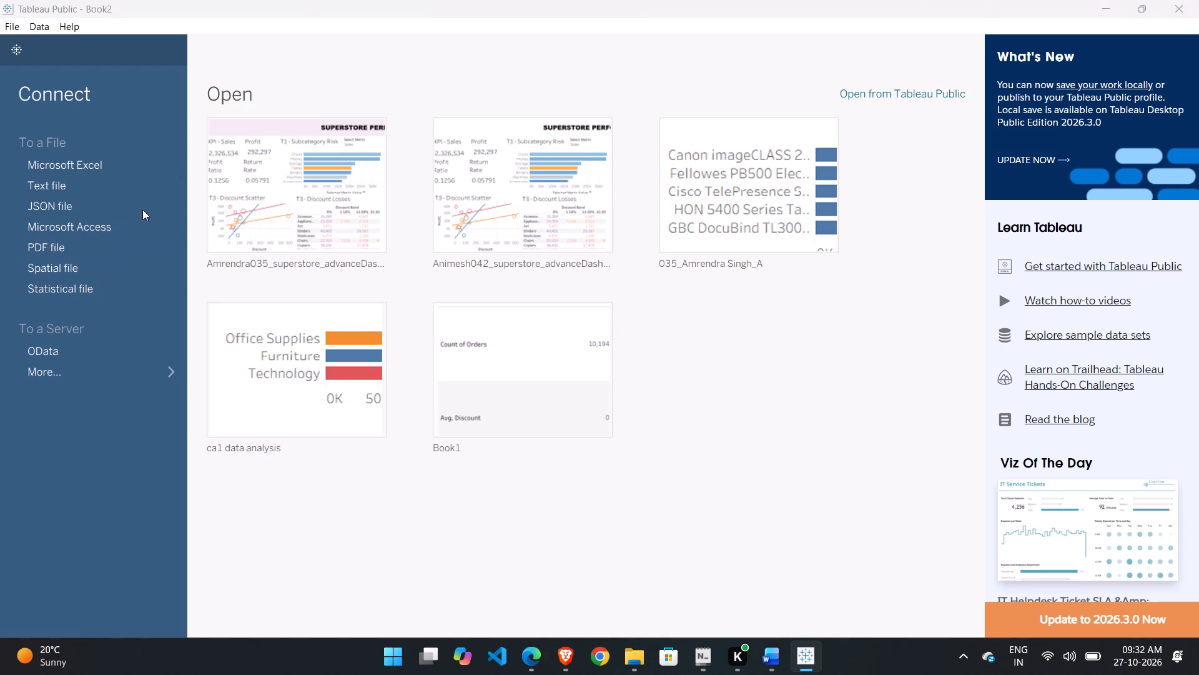
{"action": "left_click", "coordinate": [234, 146]}
{"action": "double_click", "coordinate": [234, 146]}
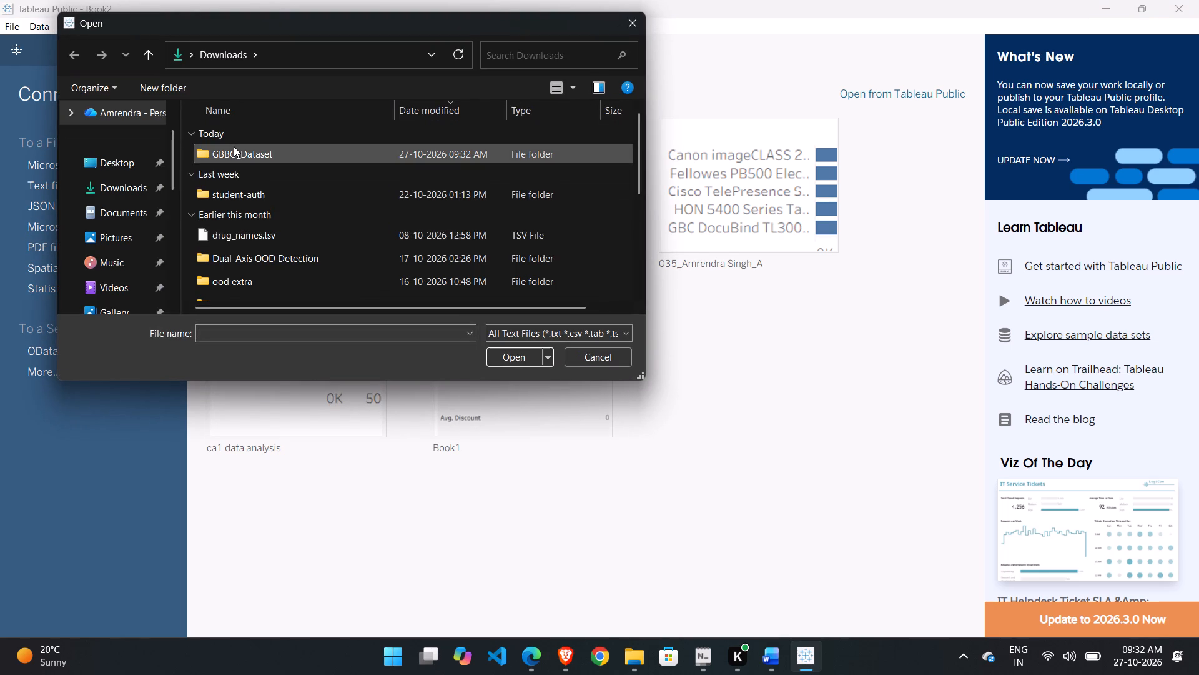
{"action": "left_click", "coordinate": [327, 269]}
{"action": "key", "text": "ctrl+a"}
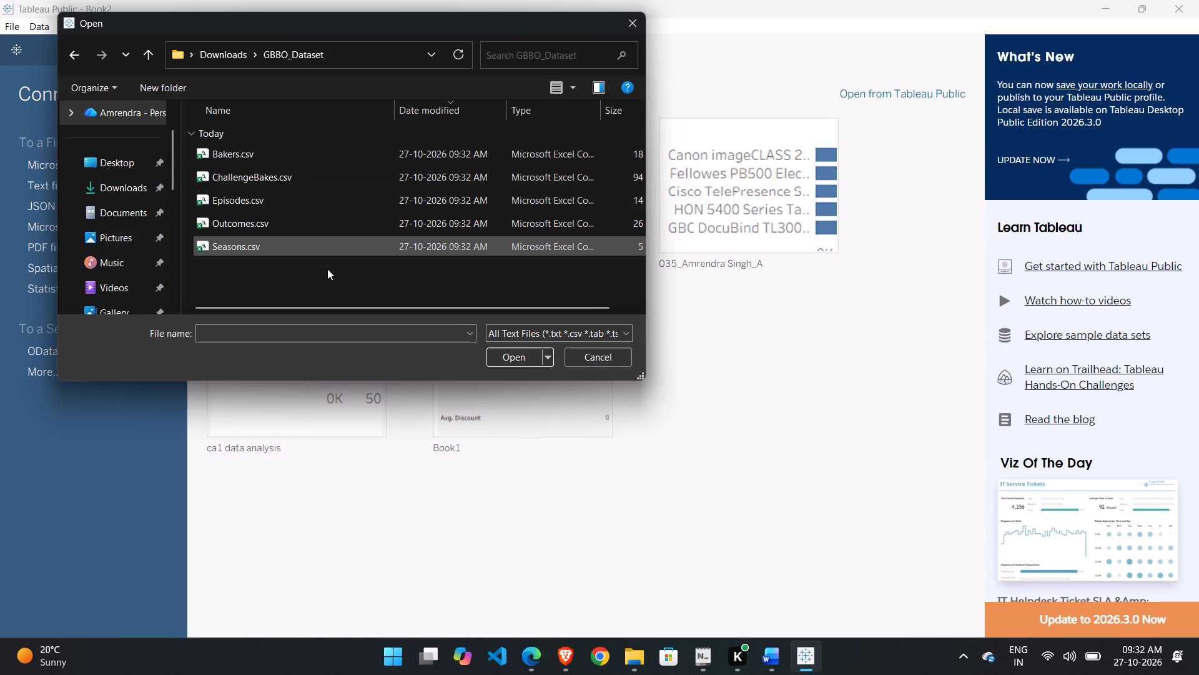
{"action": "left_click_drag", "start_coordinate": [327, 269], "coordinate": [238, 146]}
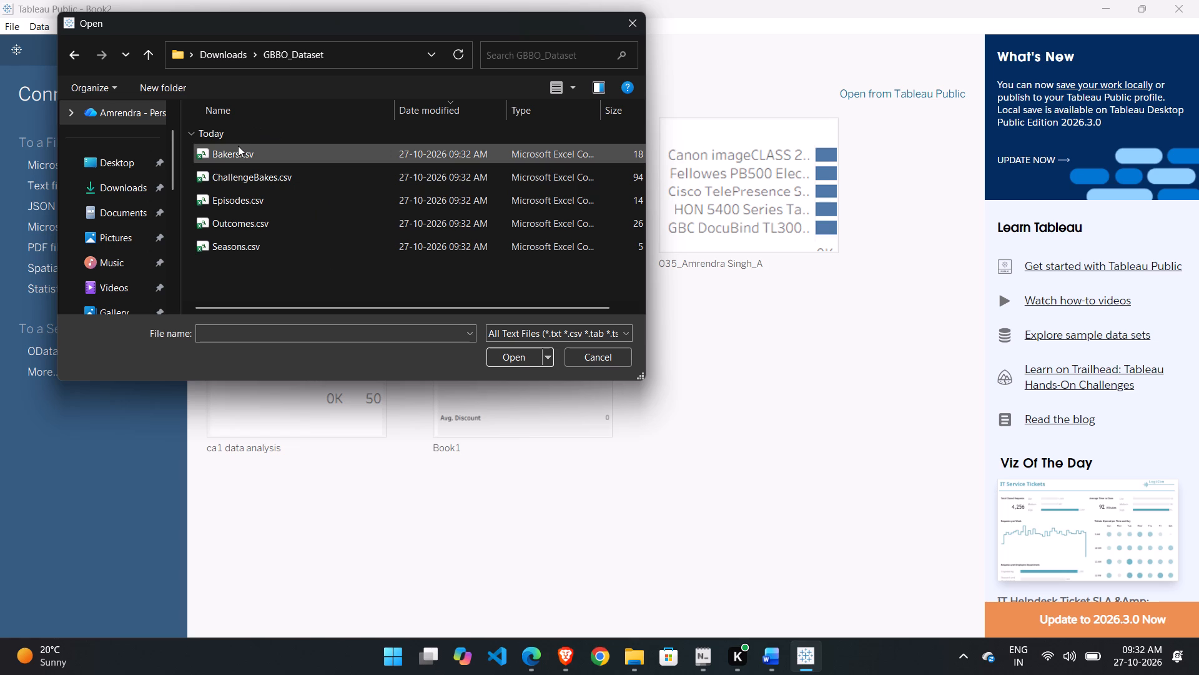
{"action": "left_click", "coordinate": [238, 146]}
{"action": "key", "text": "shift+Down"}
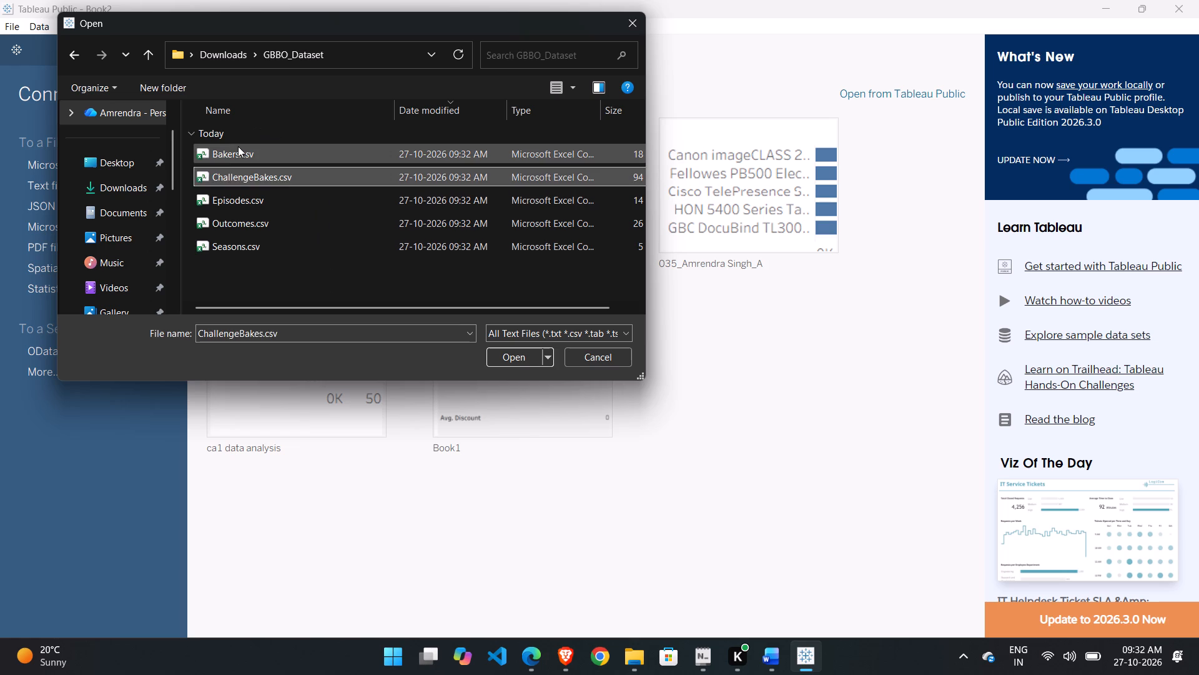
{"action": "key", "text": "shift+Down"}
{"action": "key", "text": "shift+Down"}
{"action": "key", "text": "shift+Down"}
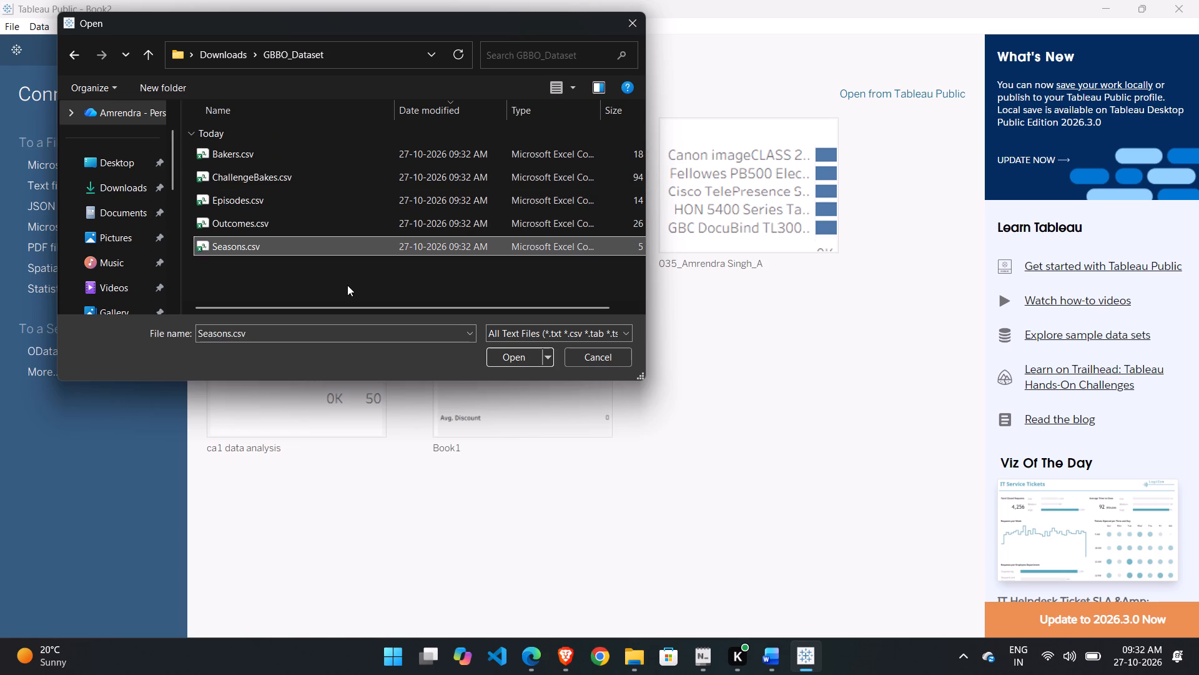
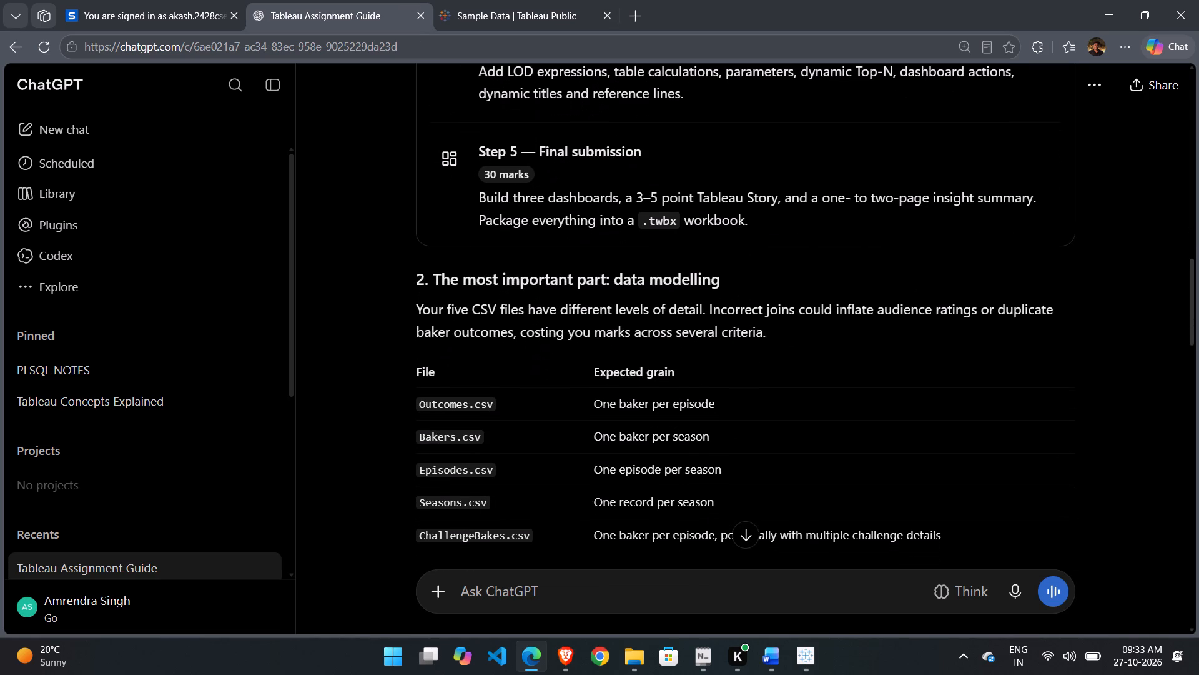
Read ChatGPT's data modelling section on the CSV files' grains and recommended relationships, and return to Tableau Public.
{"action": "scroll", "coordinate": [538, 344], "scroll_direction": "down", "scroll_amount": 4}
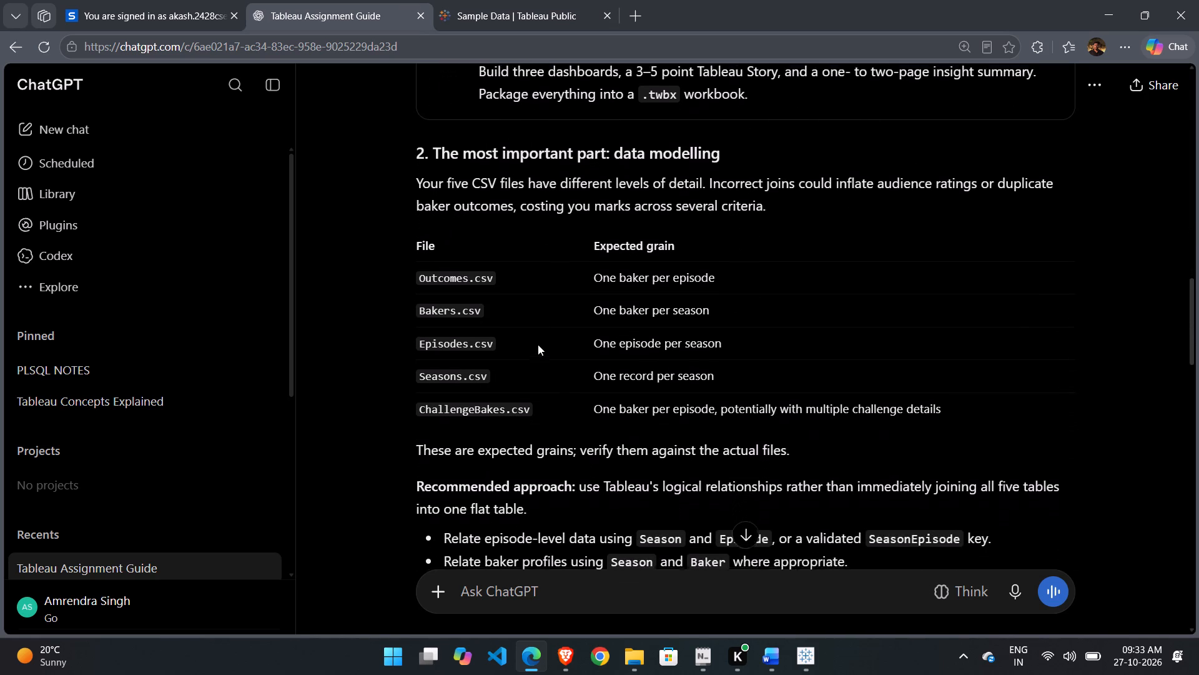
{"action": "scroll", "coordinate": [538, 344], "scroll_direction": "down", "scroll_amount": 2}
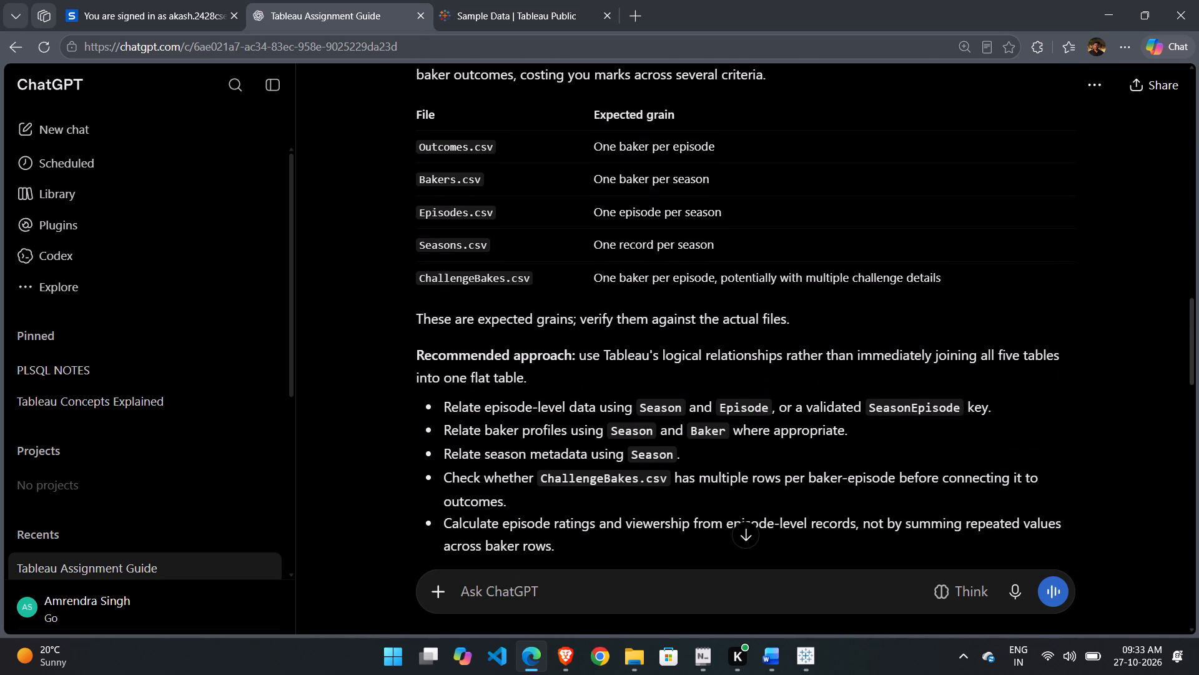
{"action": "left_click_drag", "start_coordinate": [683, 353], "coordinate": [664, 403]}
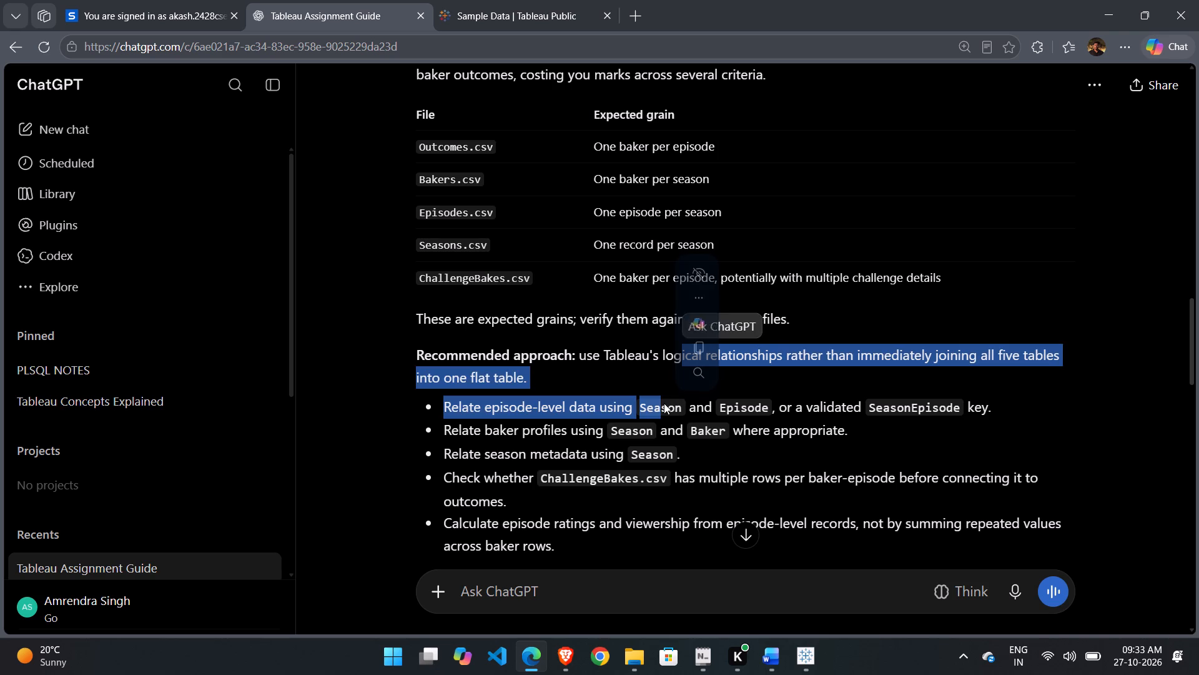
{"action": "left_click", "coordinate": [664, 403]}
{"action": "left_click", "coordinate": [806, 663]}
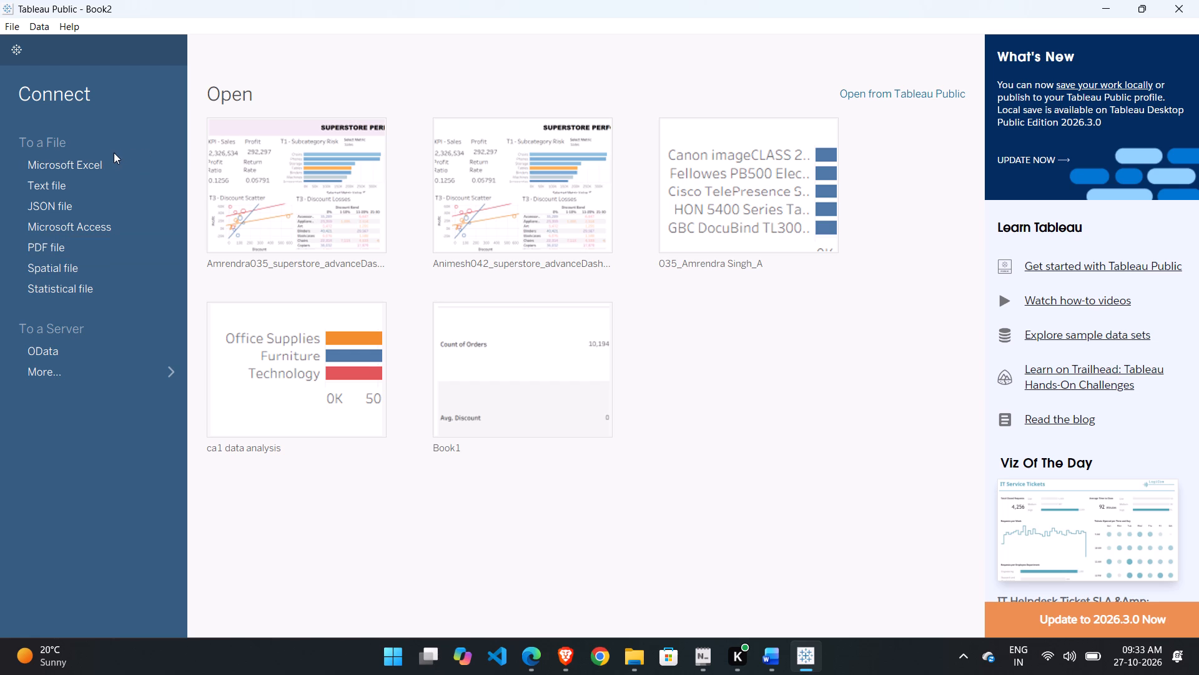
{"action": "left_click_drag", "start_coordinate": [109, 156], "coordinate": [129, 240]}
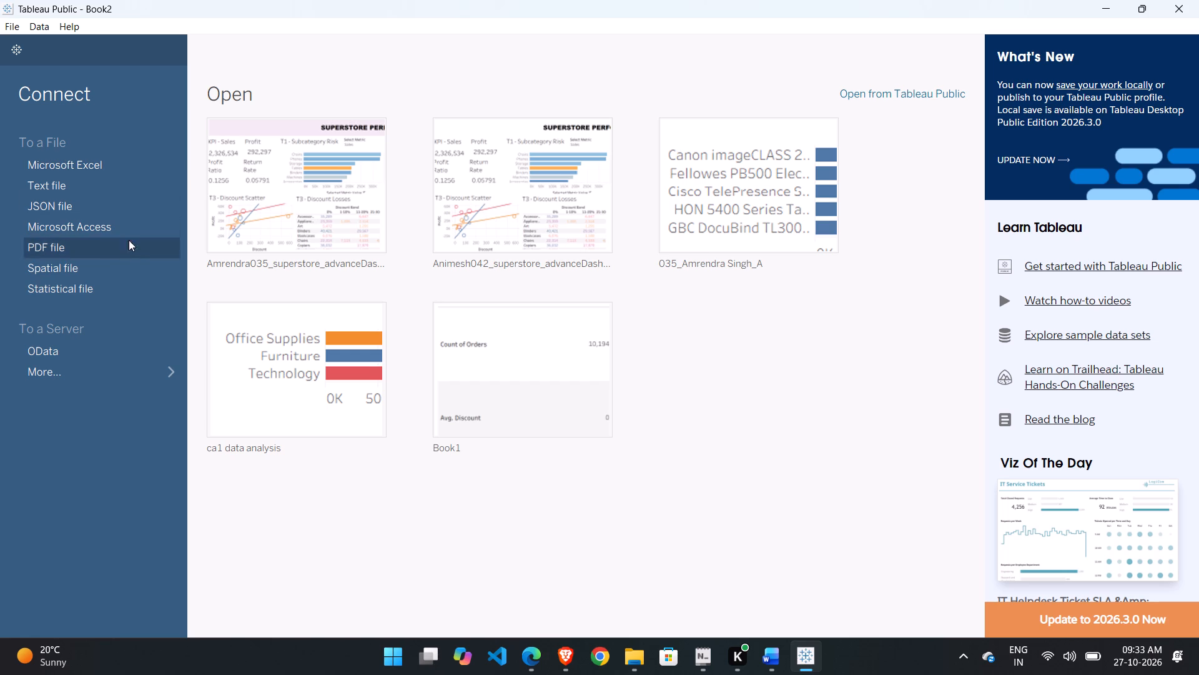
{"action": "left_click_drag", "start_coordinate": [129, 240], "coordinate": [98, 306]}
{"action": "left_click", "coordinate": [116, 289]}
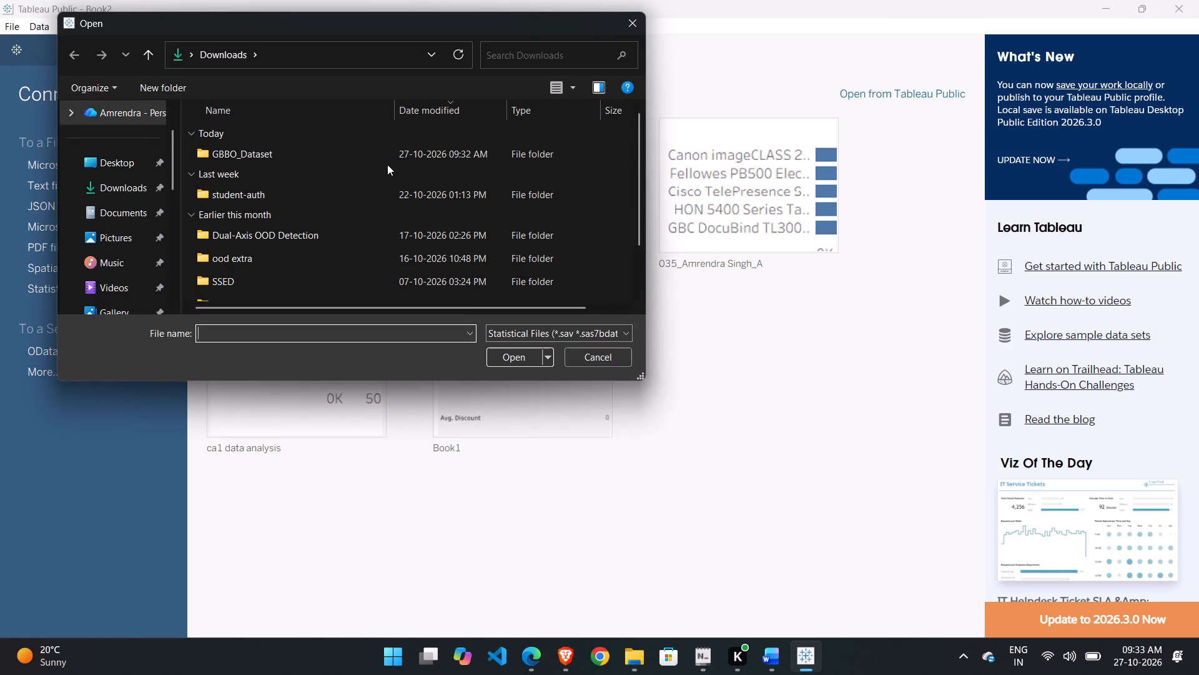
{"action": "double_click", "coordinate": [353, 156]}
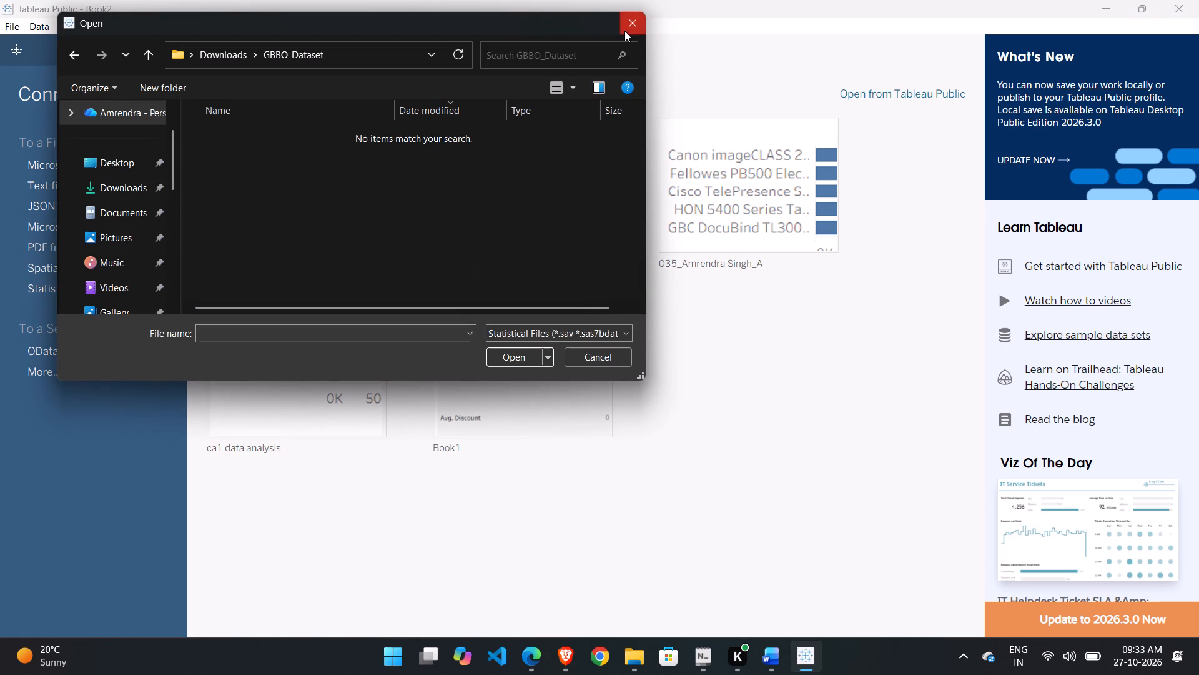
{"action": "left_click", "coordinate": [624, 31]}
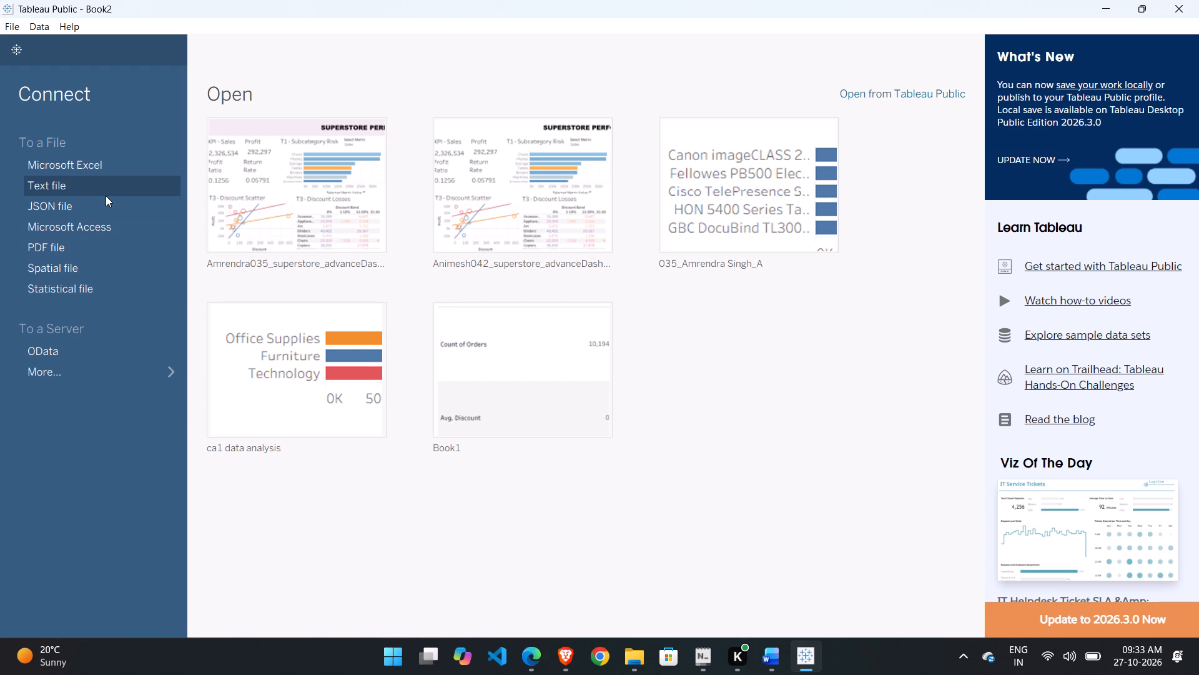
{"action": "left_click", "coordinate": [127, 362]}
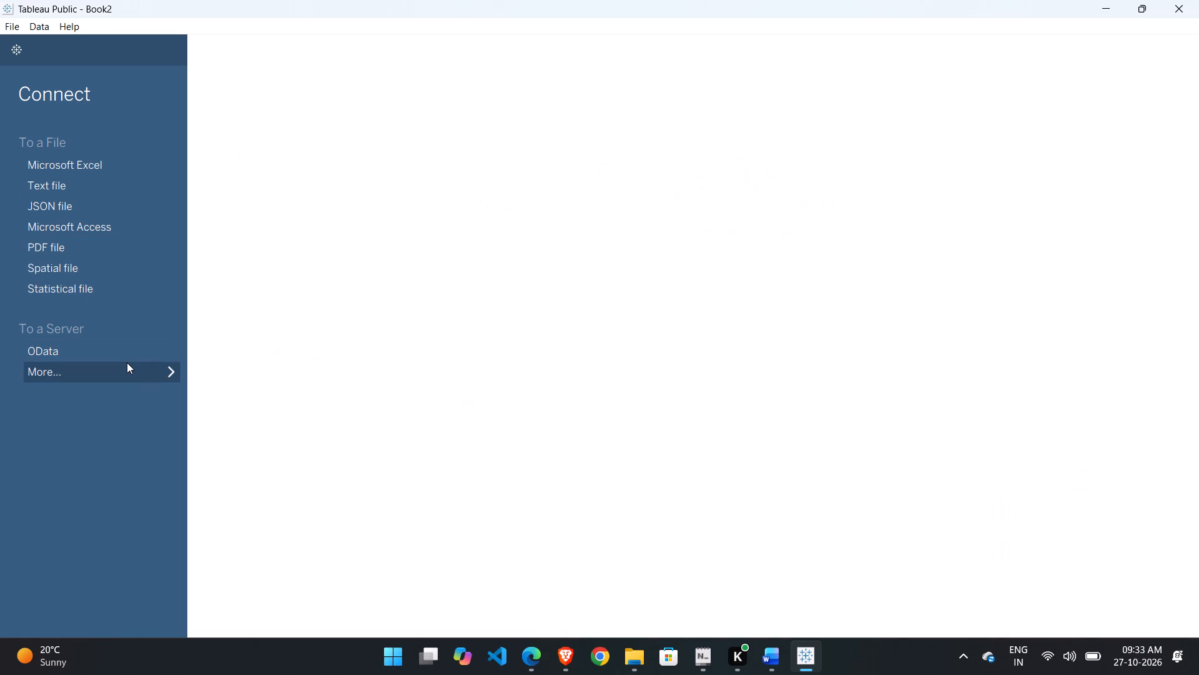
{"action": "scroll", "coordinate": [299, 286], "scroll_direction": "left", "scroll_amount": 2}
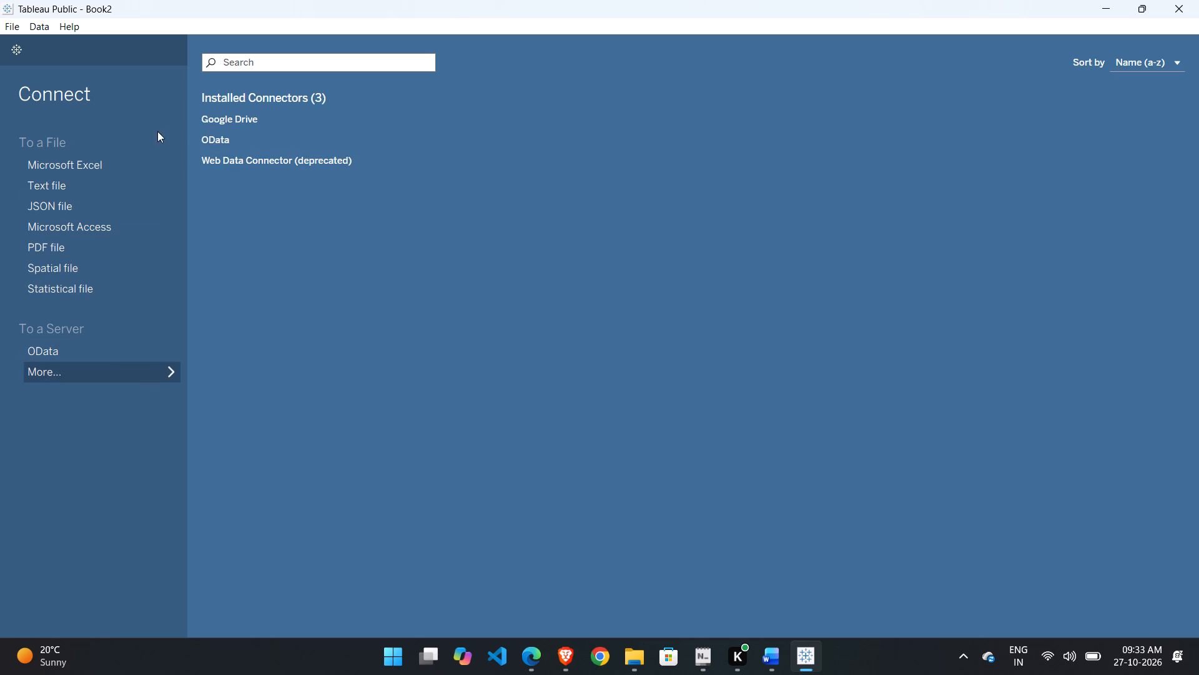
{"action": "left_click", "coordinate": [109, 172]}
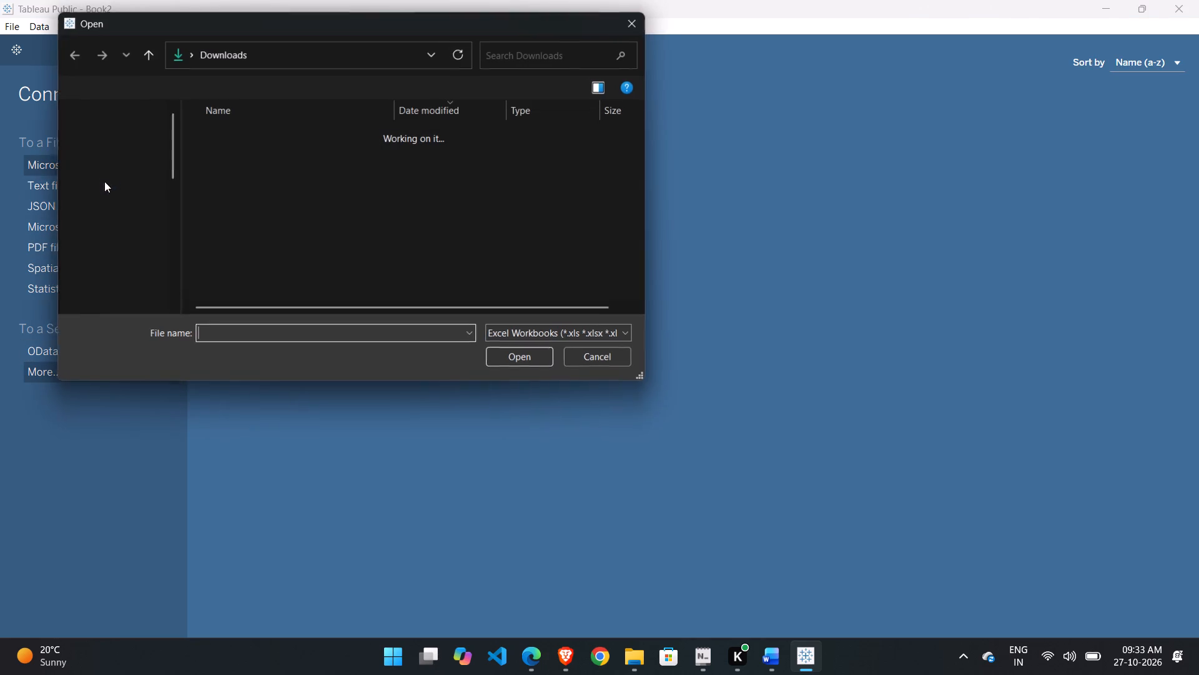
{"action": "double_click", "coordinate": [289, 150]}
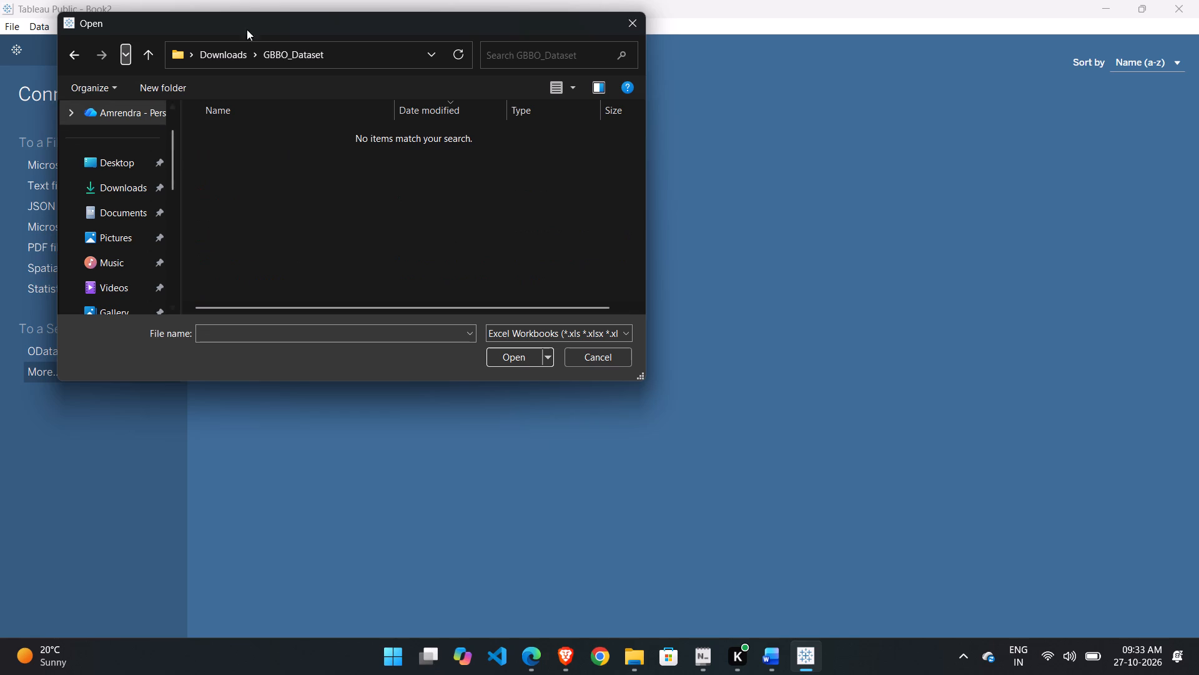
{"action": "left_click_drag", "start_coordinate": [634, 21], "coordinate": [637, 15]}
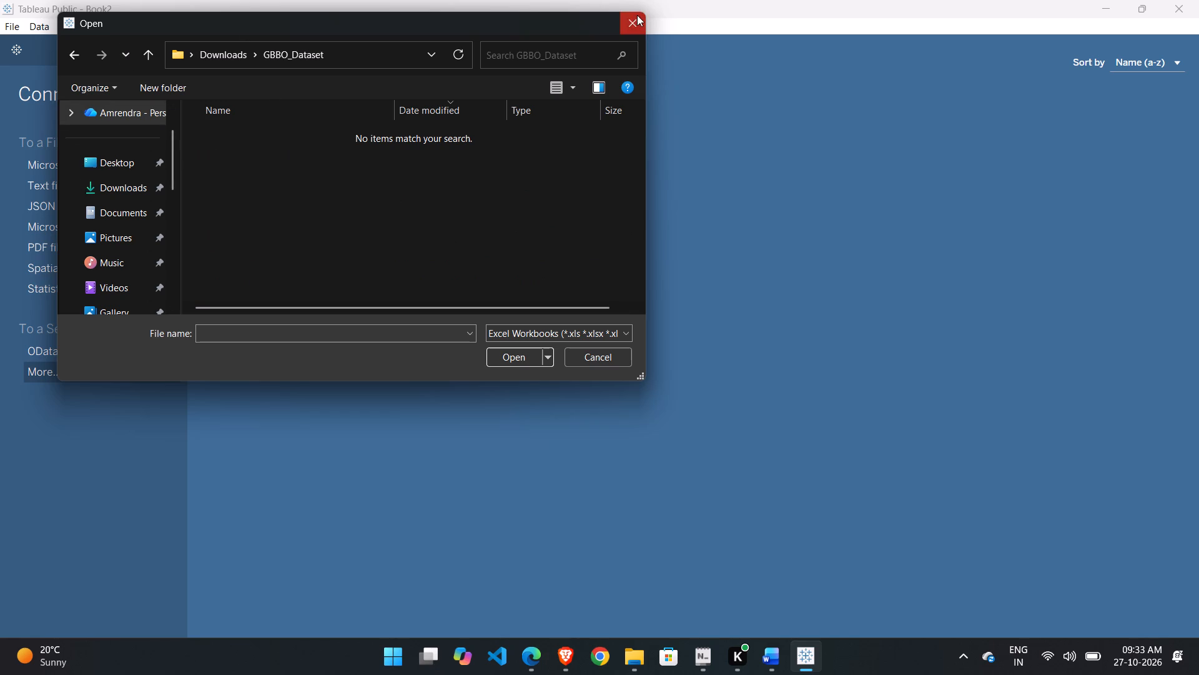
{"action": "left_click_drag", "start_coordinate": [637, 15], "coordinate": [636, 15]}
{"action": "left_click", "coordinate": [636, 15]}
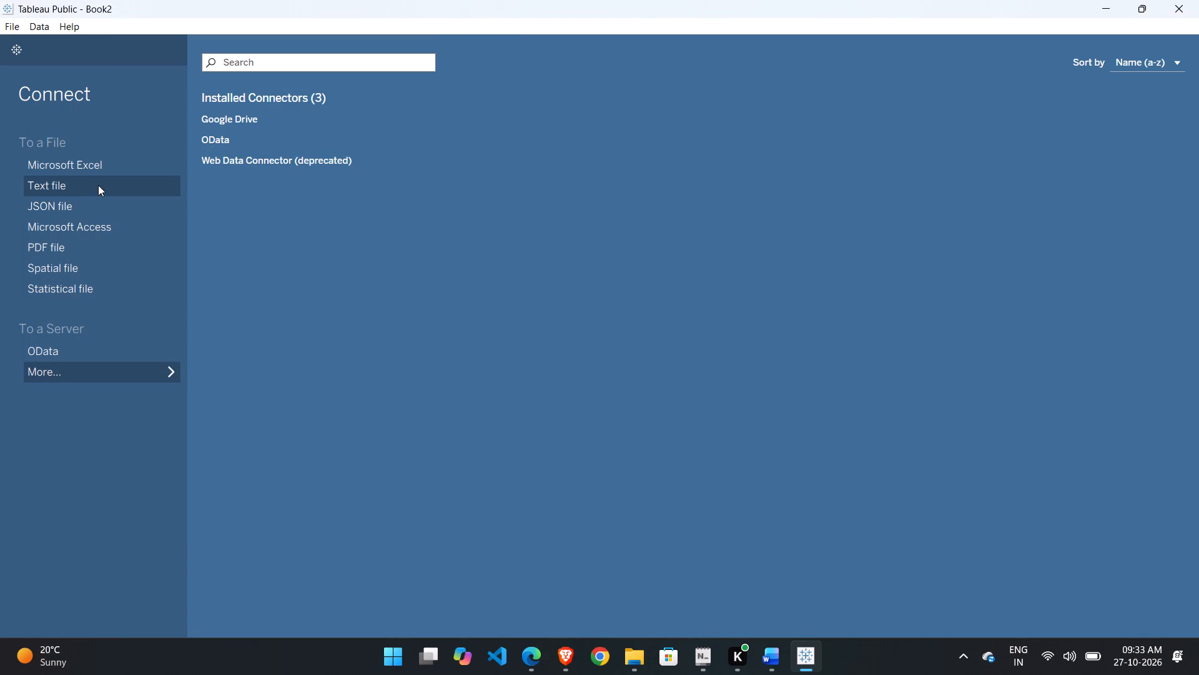
Connect to Bakers.csv in the Downloads GBBO_Dataset folder as a text file data source.
{"action": "left_click", "coordinate": [98, 185]}
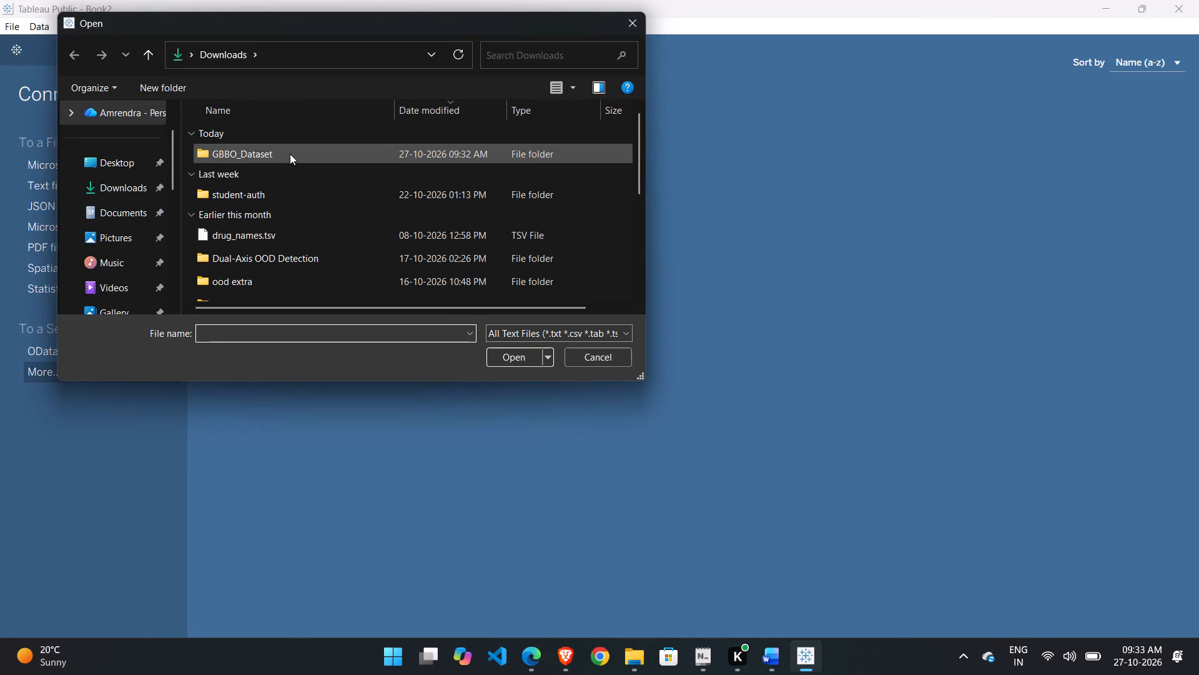
{"action": "left_click", "coordinate": [290, 154]}
{"action": "double_click", "coordinate": [290, 154]}
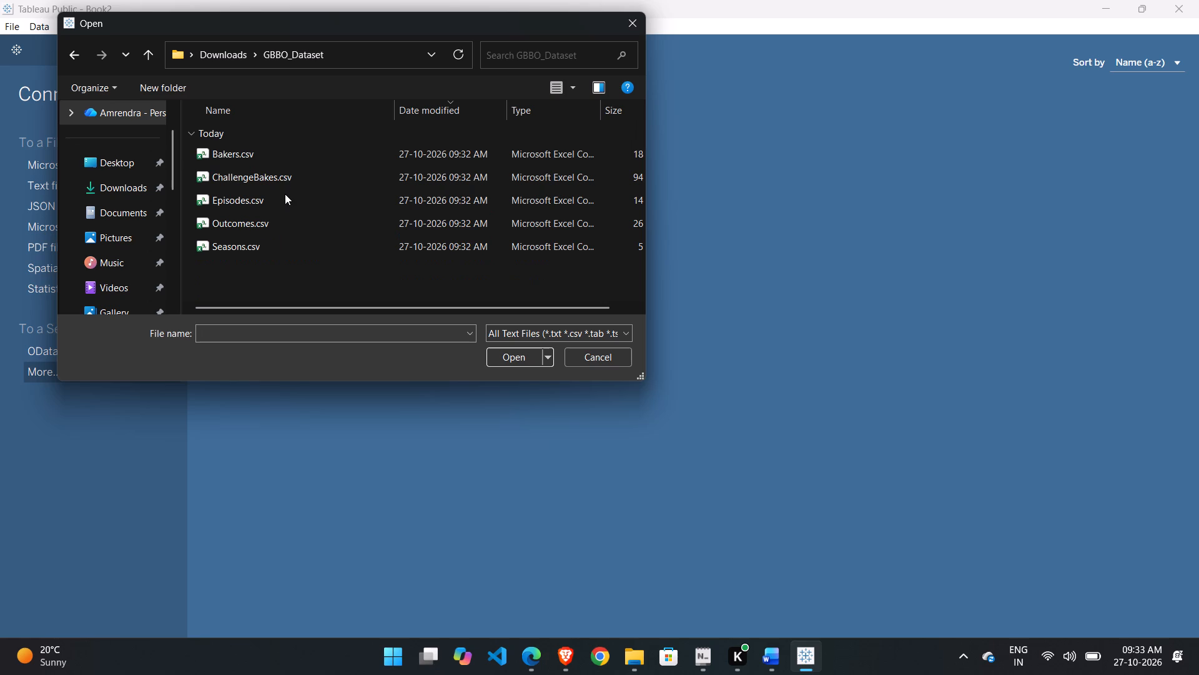
{"action": "left_click", "coordinate": [280, 161]}
{"action": "key", "text": "Return"}
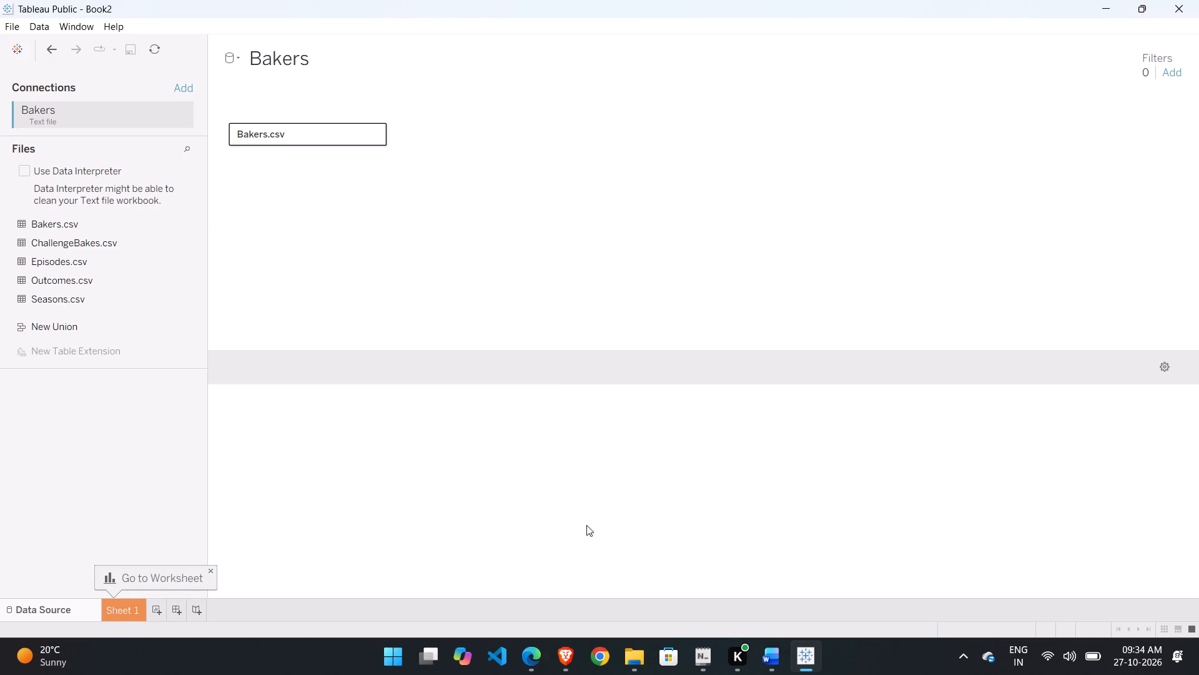
Switch to the Downloads folder window in File Explorer.
{"action": "left_click", "coordinate": [638, 665]}
{"action": "left_click", "coordinate": [693, 582]}
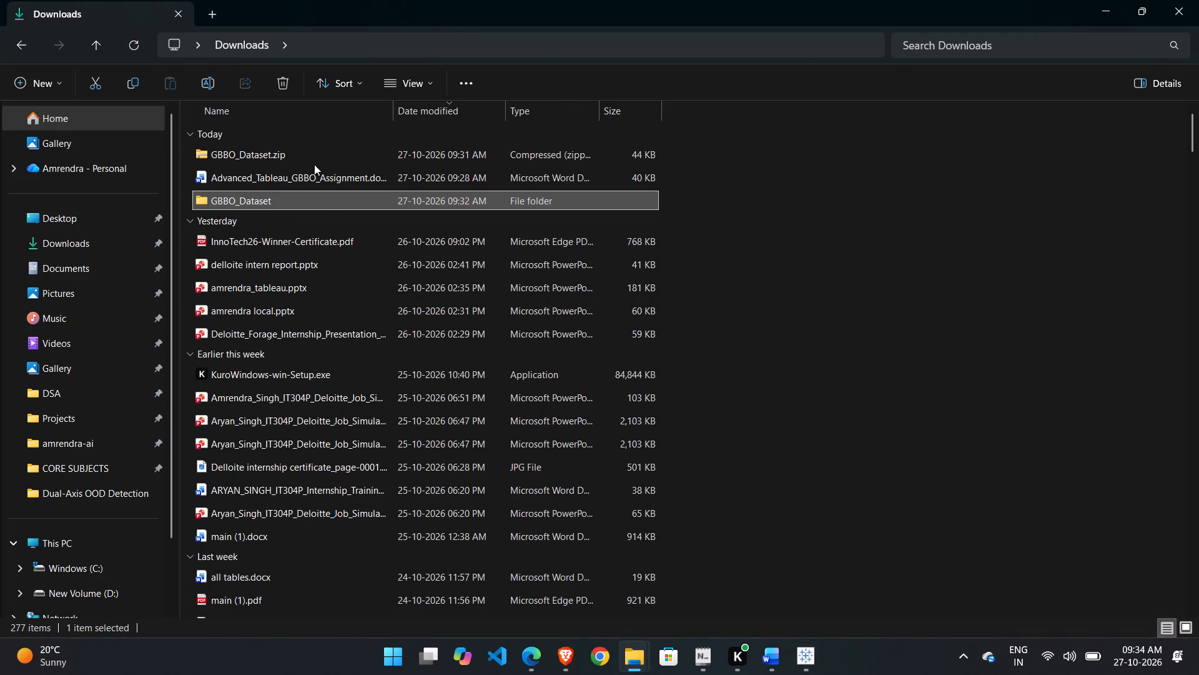
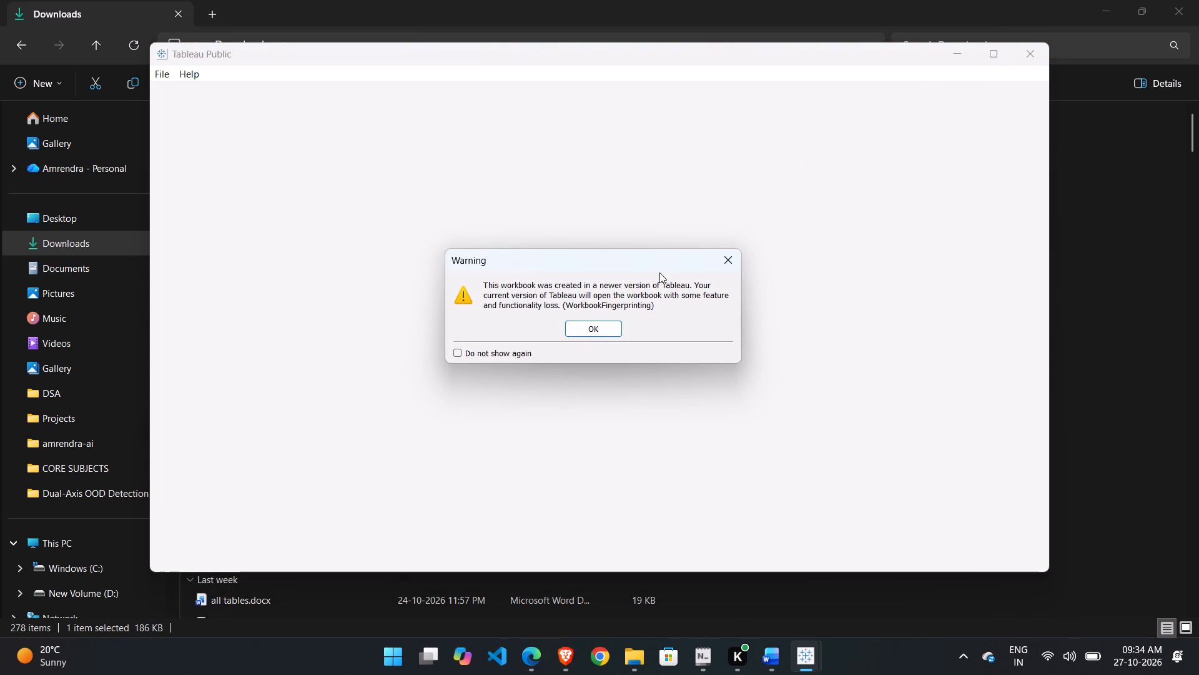
Finish opening the existing GBBO Advanced Tableau Analysis workbook and maximize its window.
{"action": "left_click", "coordinate": [611, 326]}
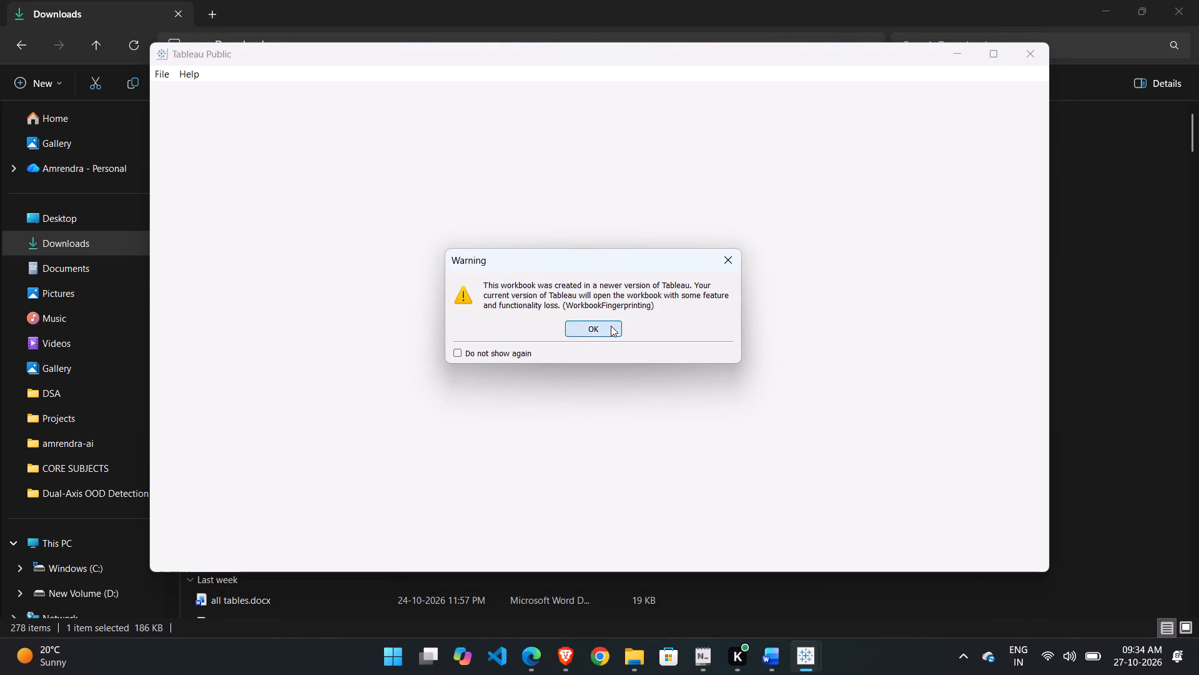
{"action": "left_click", "coordinate": [995, 53]}
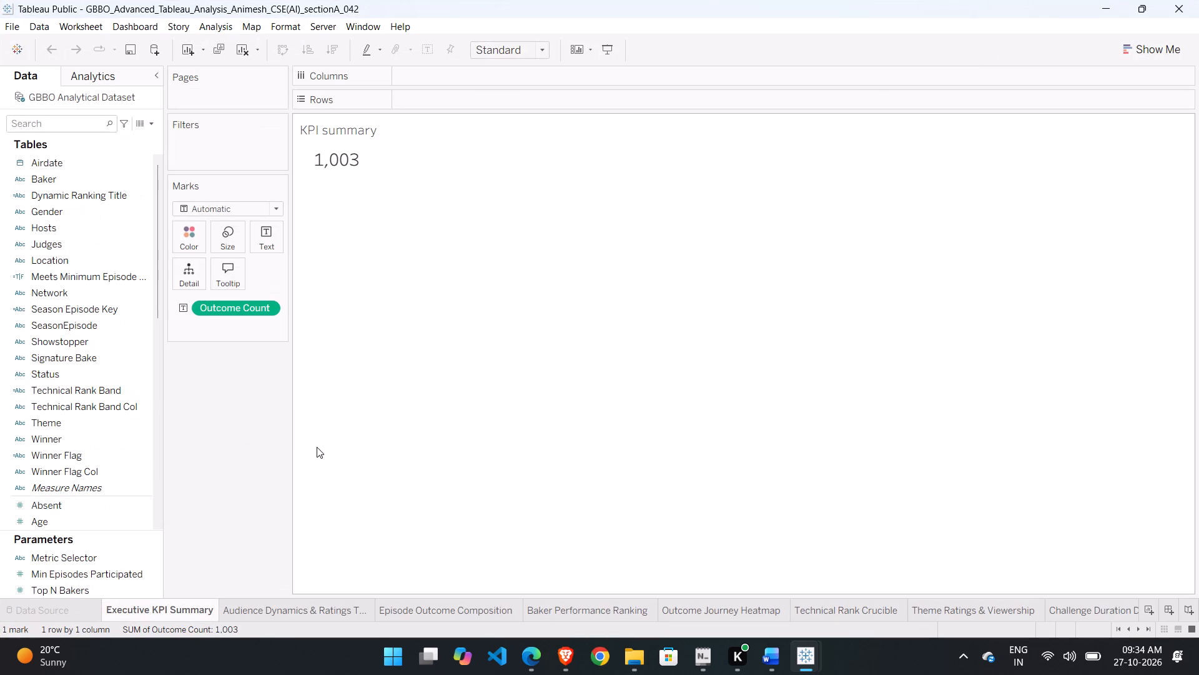
Look over the workbook's Audience Dynamics & Ratings Trend and Theme Ratings & Viewership worksheets and its Tableau Story dashboard.
{"action": "scroll", "coordinate": [321, 472], "scroll_direction": "up", "scroll_amount": 1}
{"action": "scroll", "coordinate": [321, 472], "scroll_direction": "down", "scroll_amount": 2}
{"action": "left_click", "coordinate": [275, 617]}
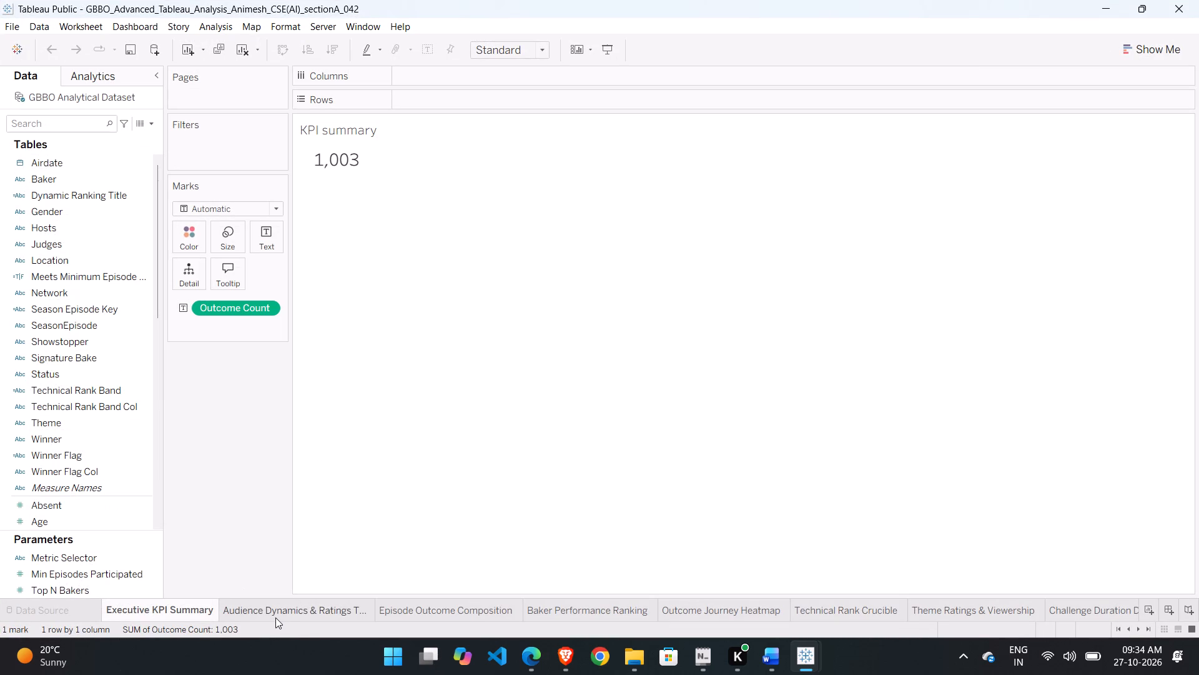
{"action": "scroll", "coordinate": [275, 617], "scroll_direction": "right", "scroll_amount": 3}
{"action": "scroll", "coordinate": [275, 617], "scroll_direction": "left", "scroll_amount": 4}
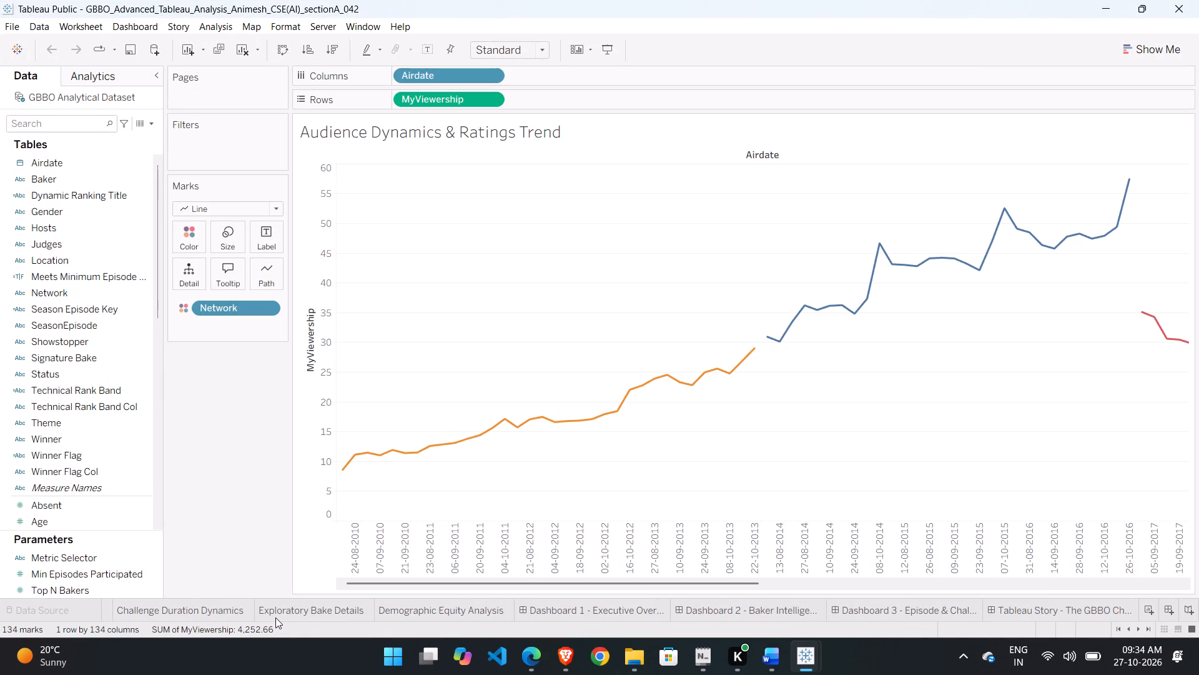
{"action": "left_click", "coordinate": [1062, 604]}
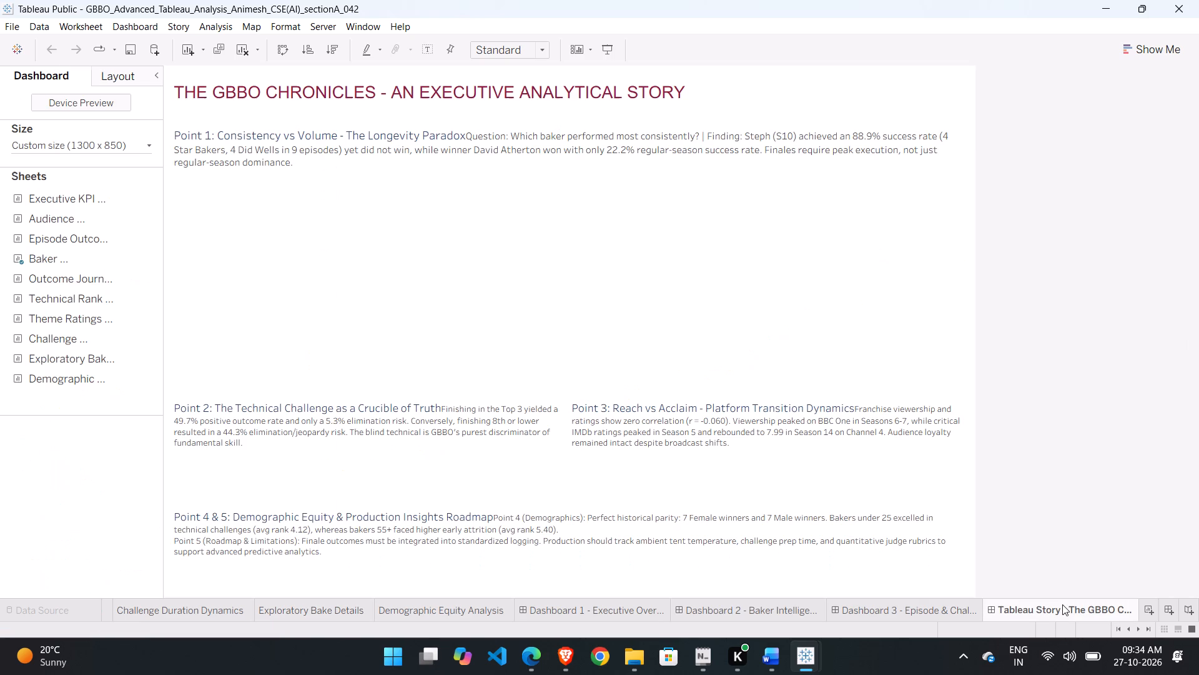
{"action": "scroll", "coordinate": [844, 609], "scroll_direction": "right", "scroll_amount": 3}
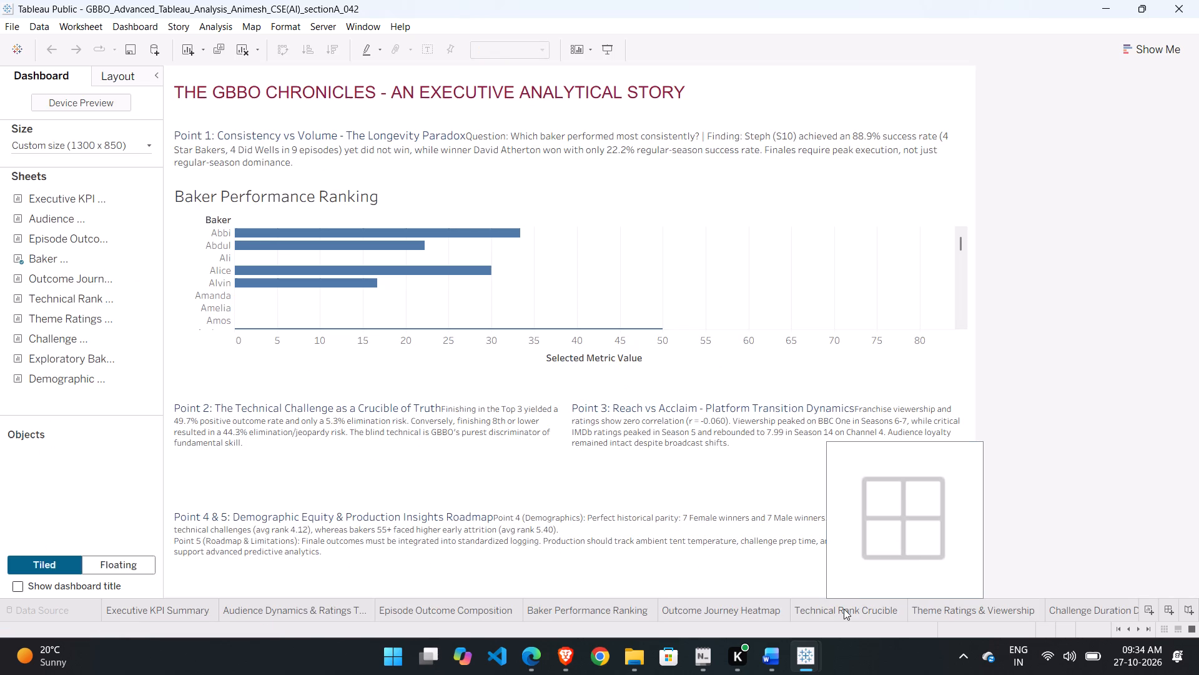
{"action": "scroll", "coordinate": [844, 609], "scroll_direction": "right", "scroll_amount": 1}
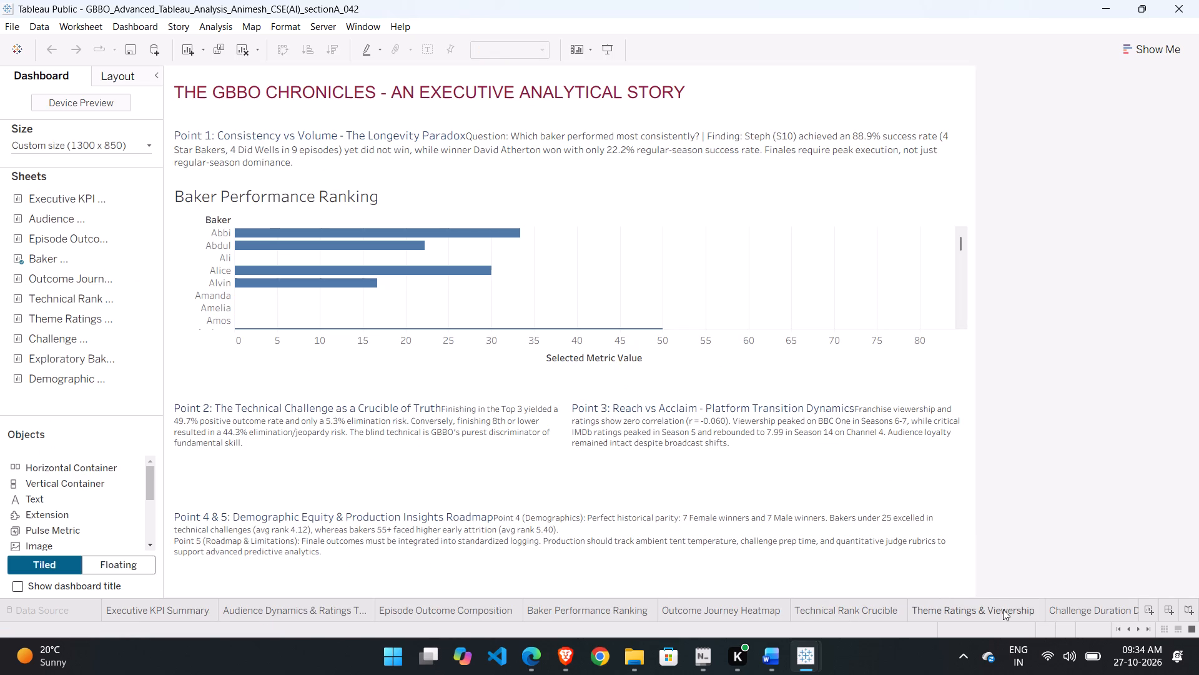
{"action": "left_click", "coordinate": [1005, 609]}
{"action": "scroll", "coordinate": [1005, 609], "scroll_direction": "left", "scroll_amount": 4}
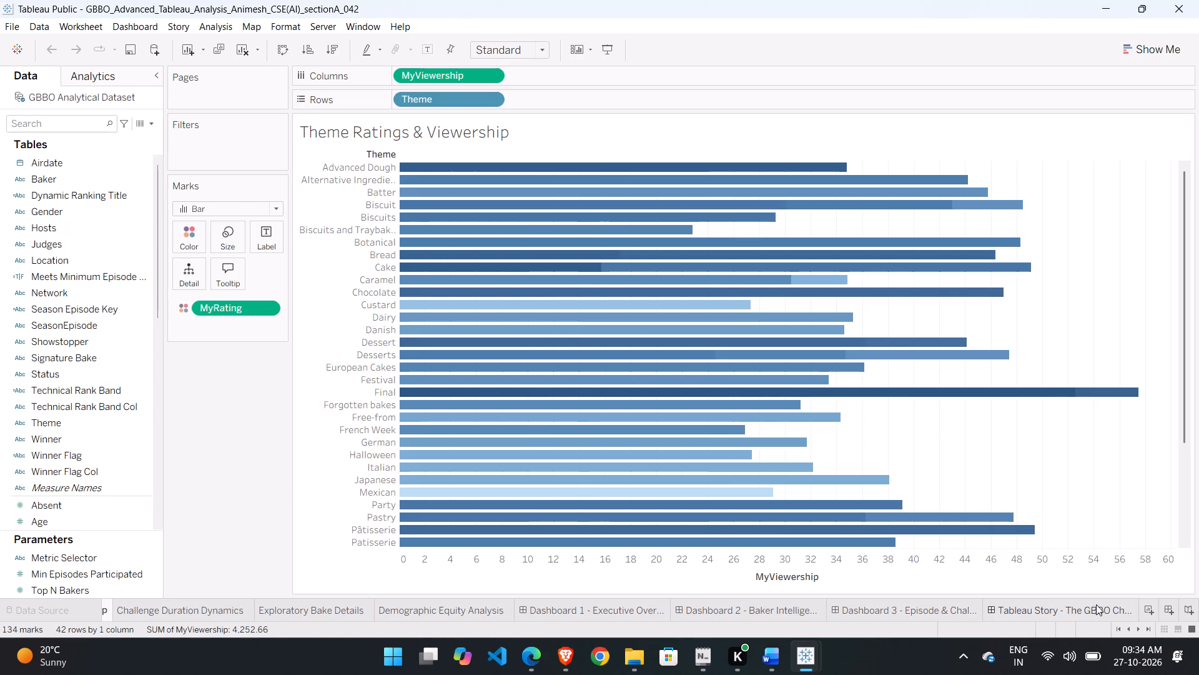
{"action": "left_click", "coordinate": [1104, 609]}
{"action": "scroll", "coordinate": [1104, 609], "scroll_direction": "left", "scroll_amount": 2}
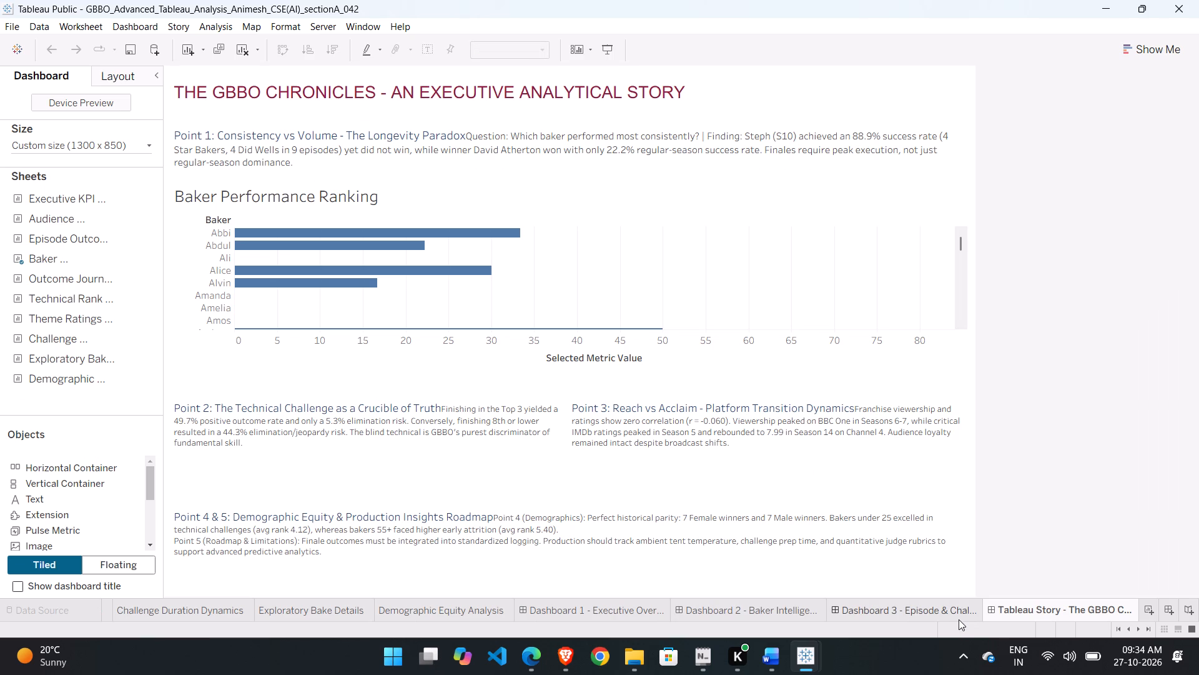
{"action": "scroll", "coordinate": [959, 619], "scroll_direction": "right", "scroll_amount": 2}
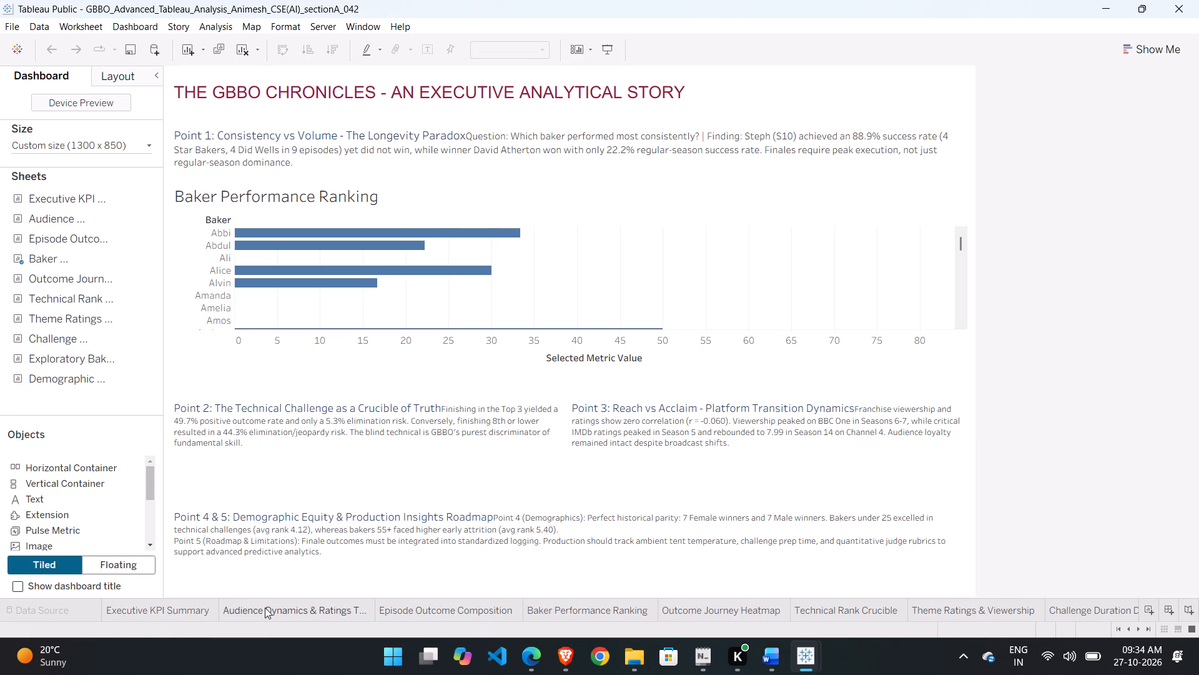
{"action": "scroll", "coordinate": [217, 606], "scroll_direction": "right", "scroll_amount": 3}
Examine the worksheets in order, from Executive KPI Summary through Challenge Duration Dynamics.
{"action": "left_click", "coordinate": [67, 611]}
{"action": "left_click", "coordinate": [127, 610]}
{"action": "scroll", "coordinate": [127, 610], "scroll_direction": "right", "scroll_amount": 2}
{"action": "left_click", "coordinate": [261, 606]}
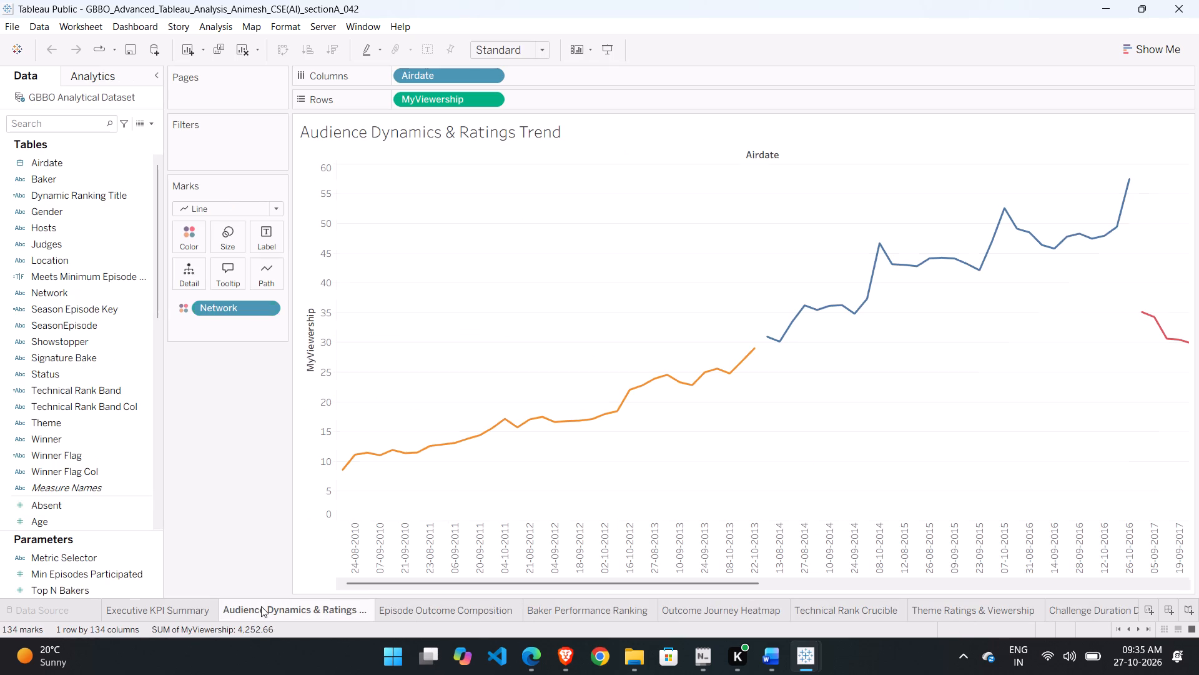
{"action": "scroll", "coordinate": [261, 606], "scroll_direction": "right", "scroll_amount": 2}
{"action": "left_click", "coordinate": [129, 610]}
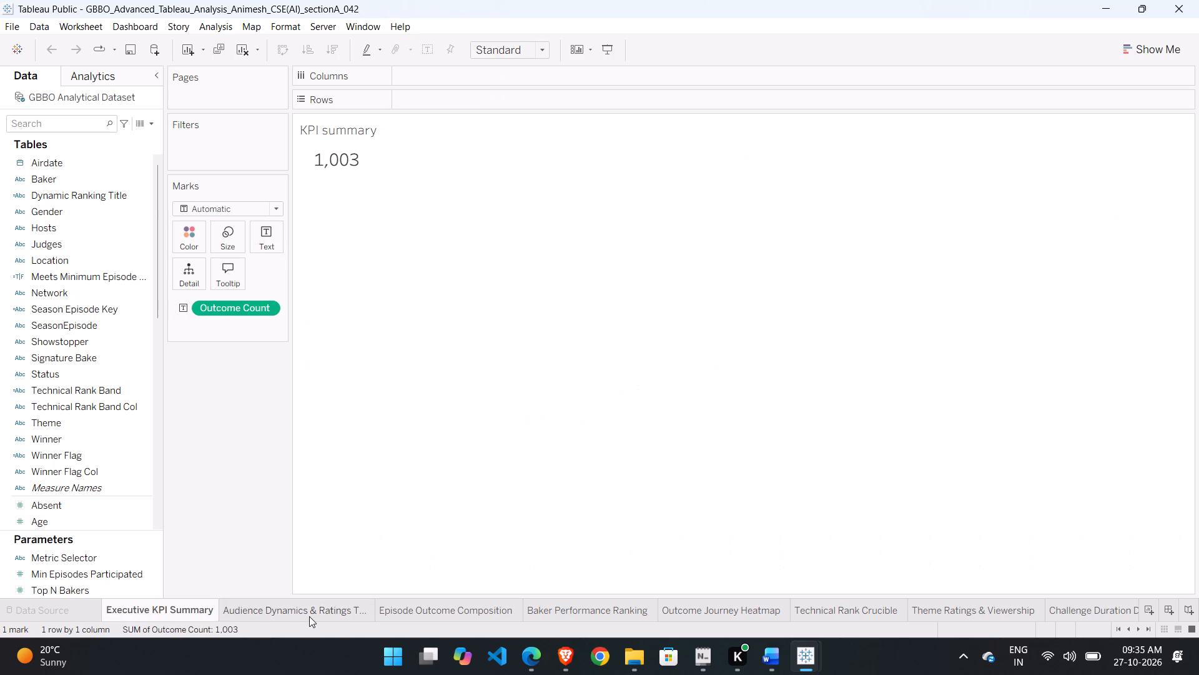
{"action": "left_click", "coordinate": [309, 616]}
{"action": "left_click", "coordinate": [400, 606]}
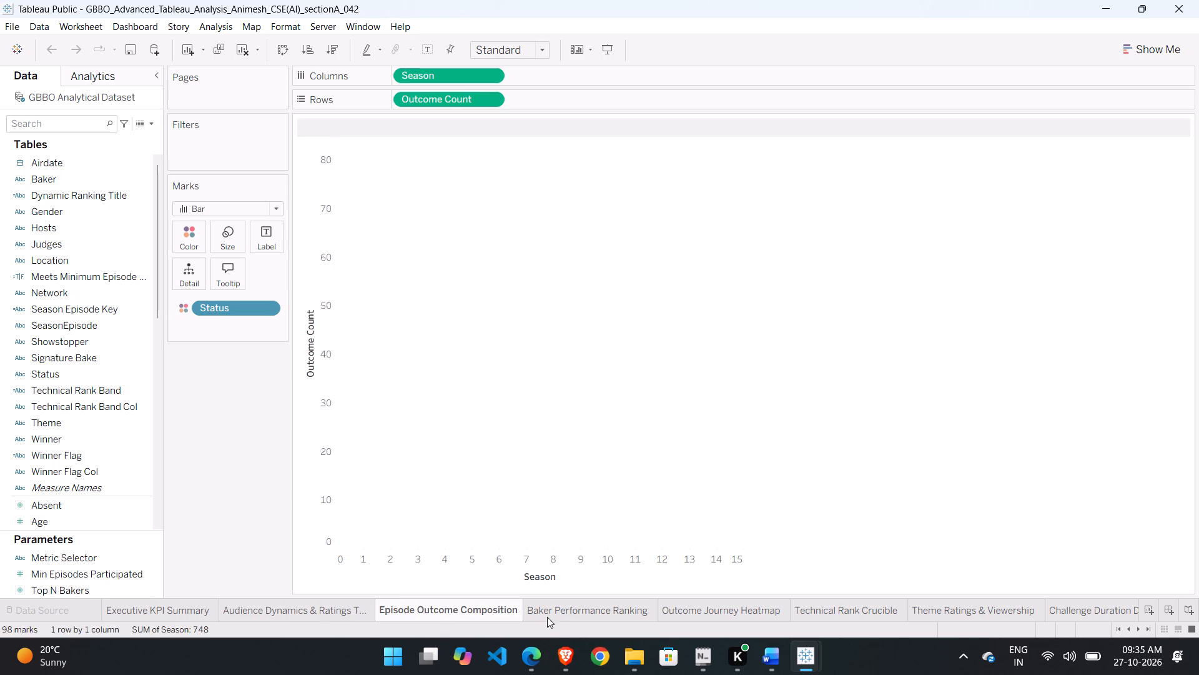
{"action": "left_click", "coordinate": [565, 614]}
{"action": "left_click", "coordinate": [670, 609]}
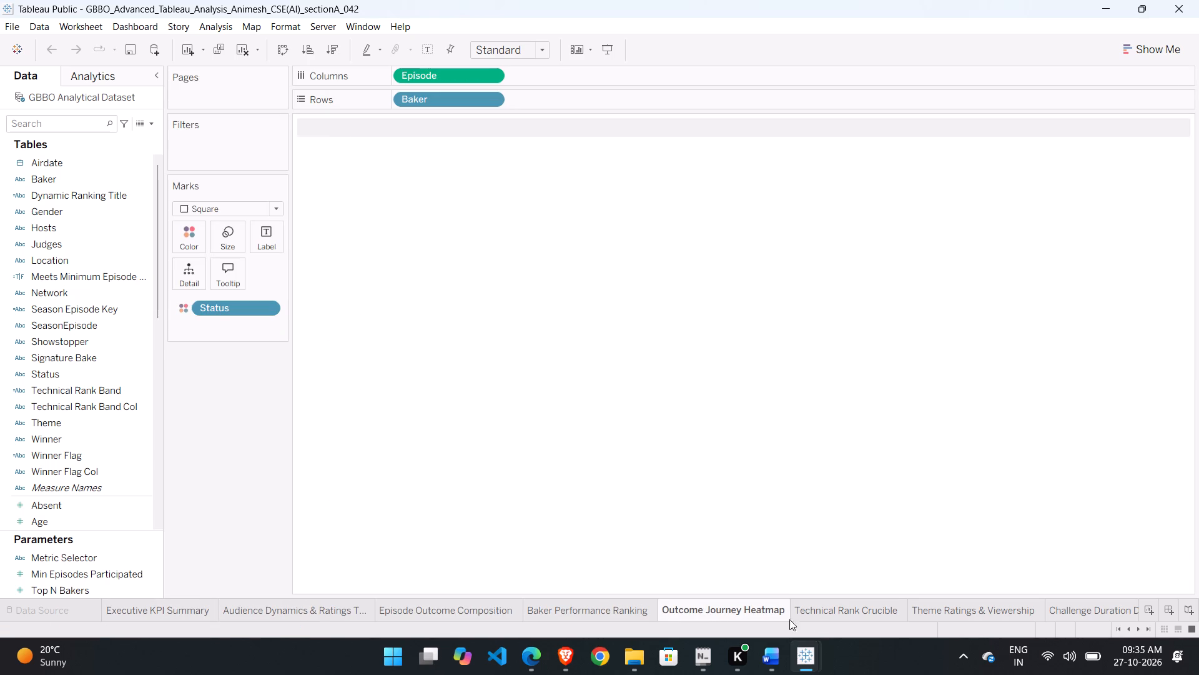
{"action": "left_click", "coordinate": [816, 619]}
{"action": "left_click", "coordinate": [957, 626]}
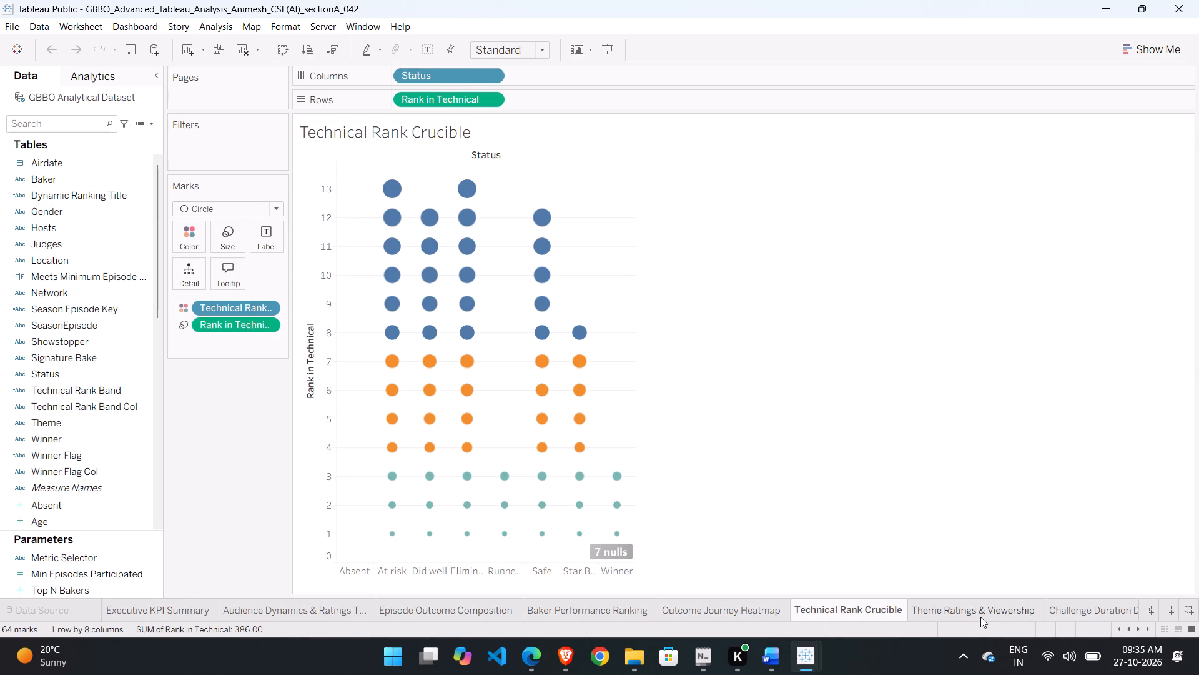
{"action": "left_click", "coordinate": [980, 617]}
{"action": "left_click", "coordinate": [1077, 604]}
{"action": "scroll", "coordinate": [629, 604], "scroll_direction": "right", "scroll_amount": 3}
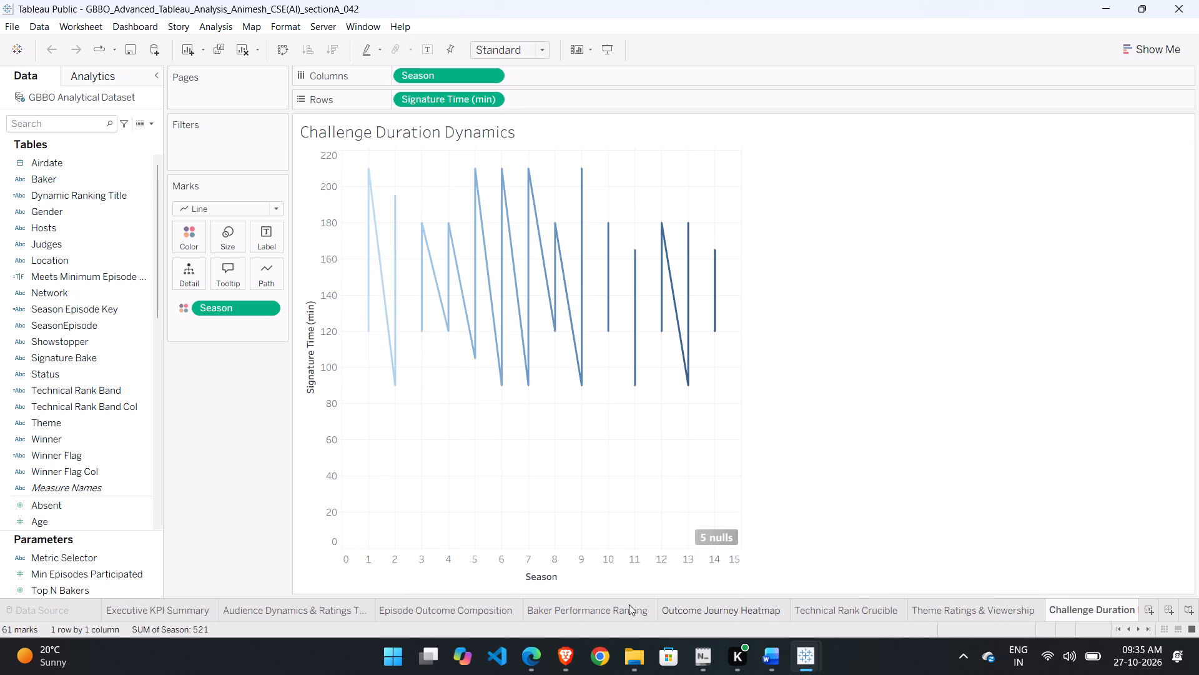
{"action": "scroll", "coordinate": [124, 605], "scroll_direction": "right", "scroll_amount": 3}
Recheck the Executive KPI Summary worksheet, try to view the data source, and return to Challenge Duration Dynamics.
{"action": "left_click", "coordinate": [126, 611]}
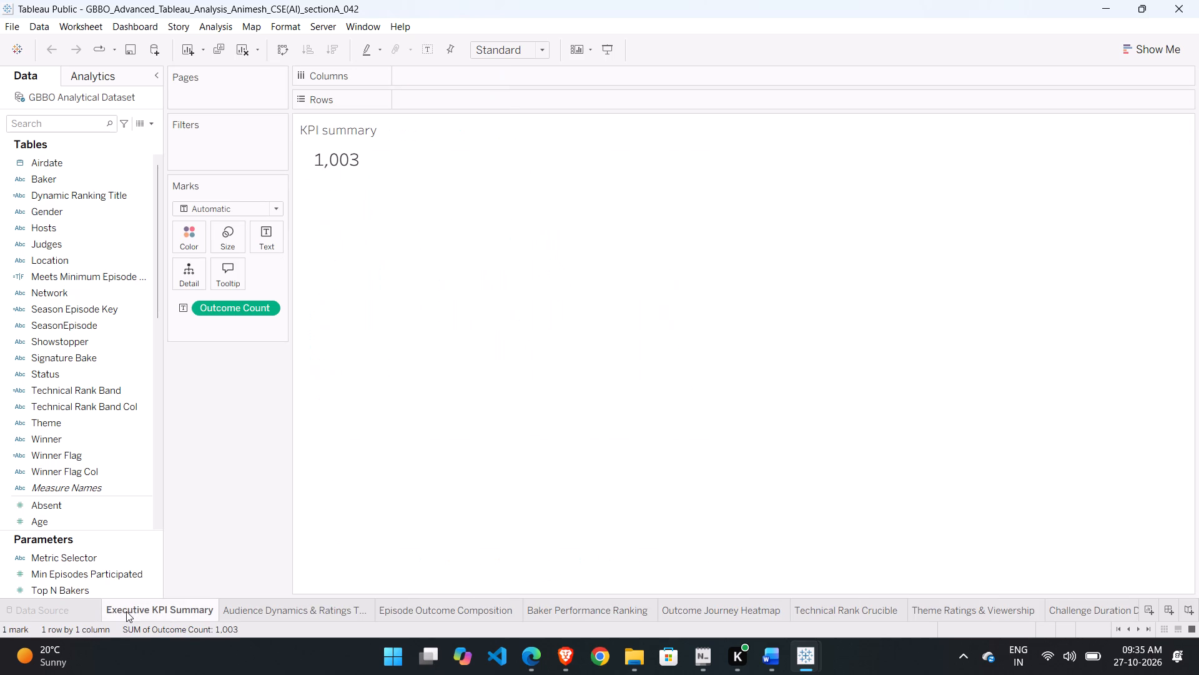
{"action": "left_click", "coordinate": [73, 612]}
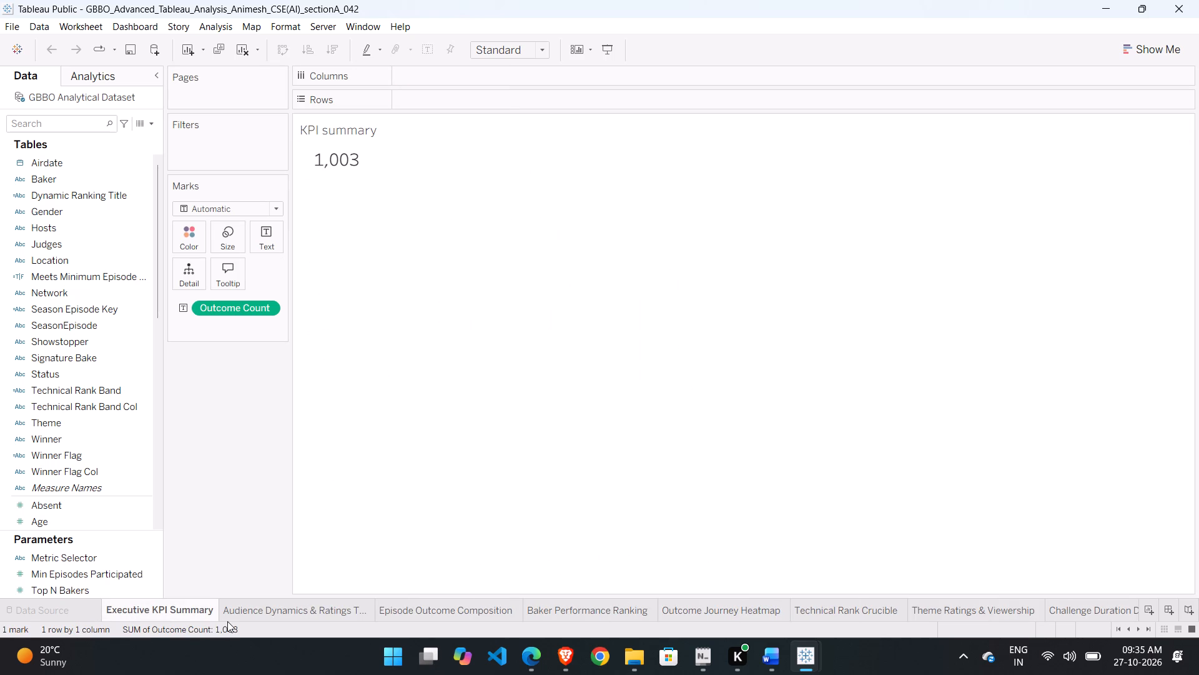
{"action": "left_click", "coordinate": [227, 621]}
{"action": "scroll", "coordinate": [227, 621], "scroll_direction": "left", "scroll_amount": 2}
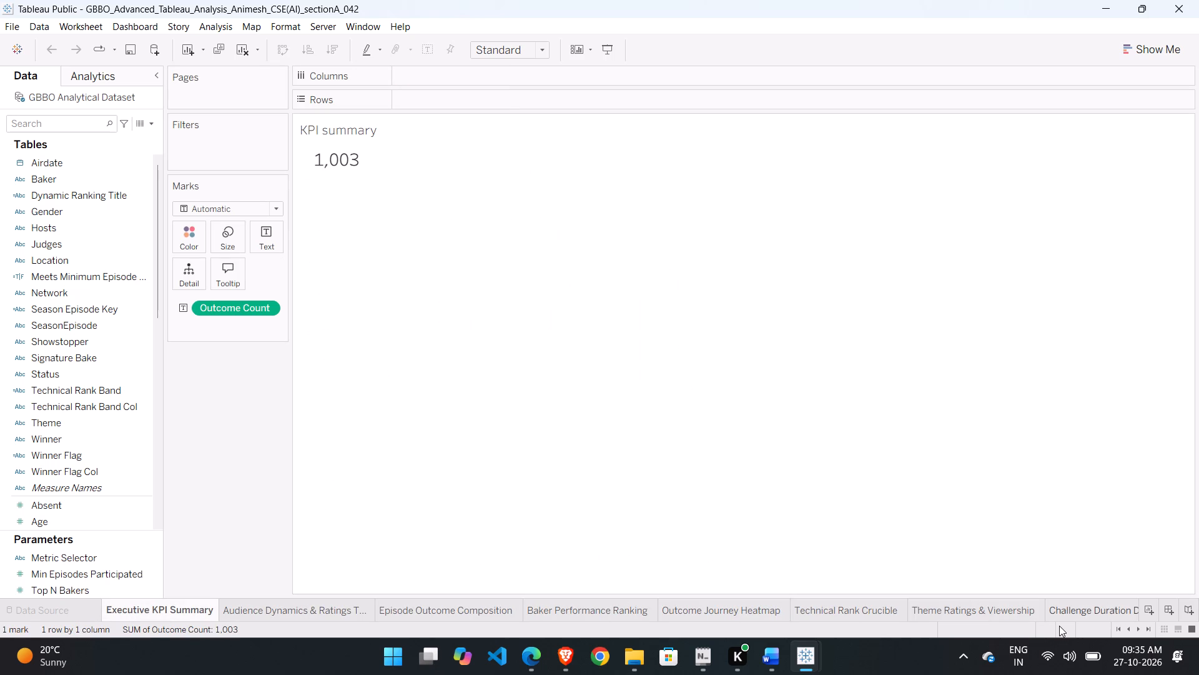
{"action": "left_click", "coordinate": [1059, 616]}
{"action": "scroll", "coordinate": [1059, 616], "scroll_direction": "left", "scroll_amount": 4}
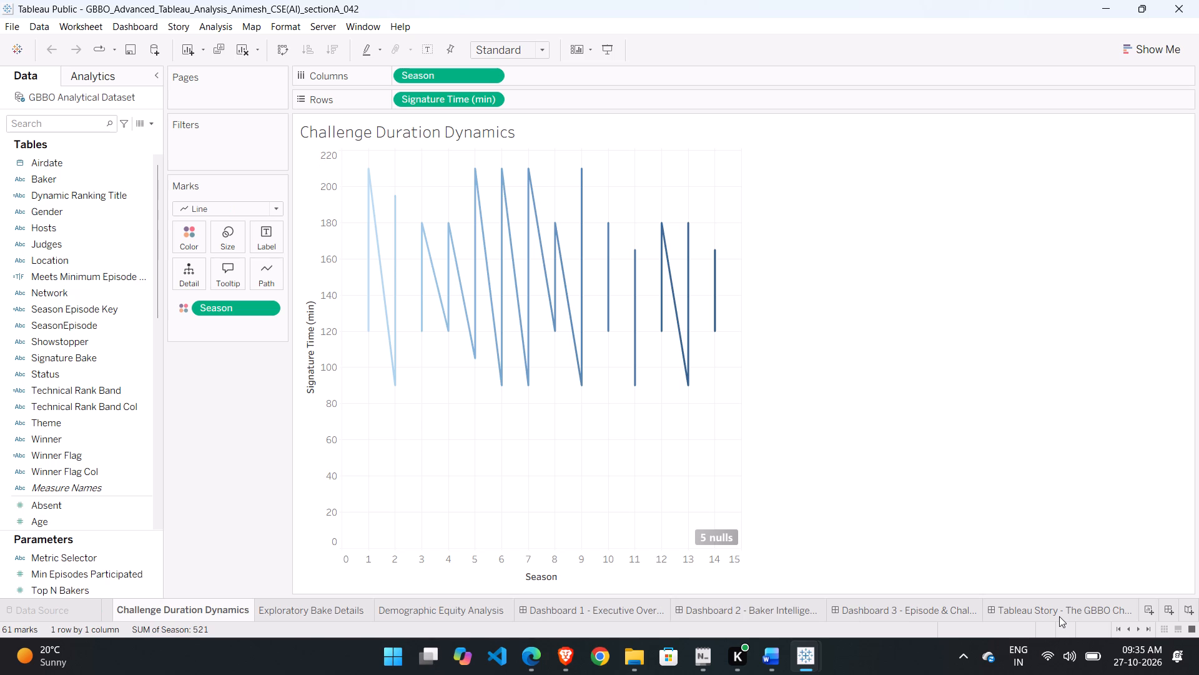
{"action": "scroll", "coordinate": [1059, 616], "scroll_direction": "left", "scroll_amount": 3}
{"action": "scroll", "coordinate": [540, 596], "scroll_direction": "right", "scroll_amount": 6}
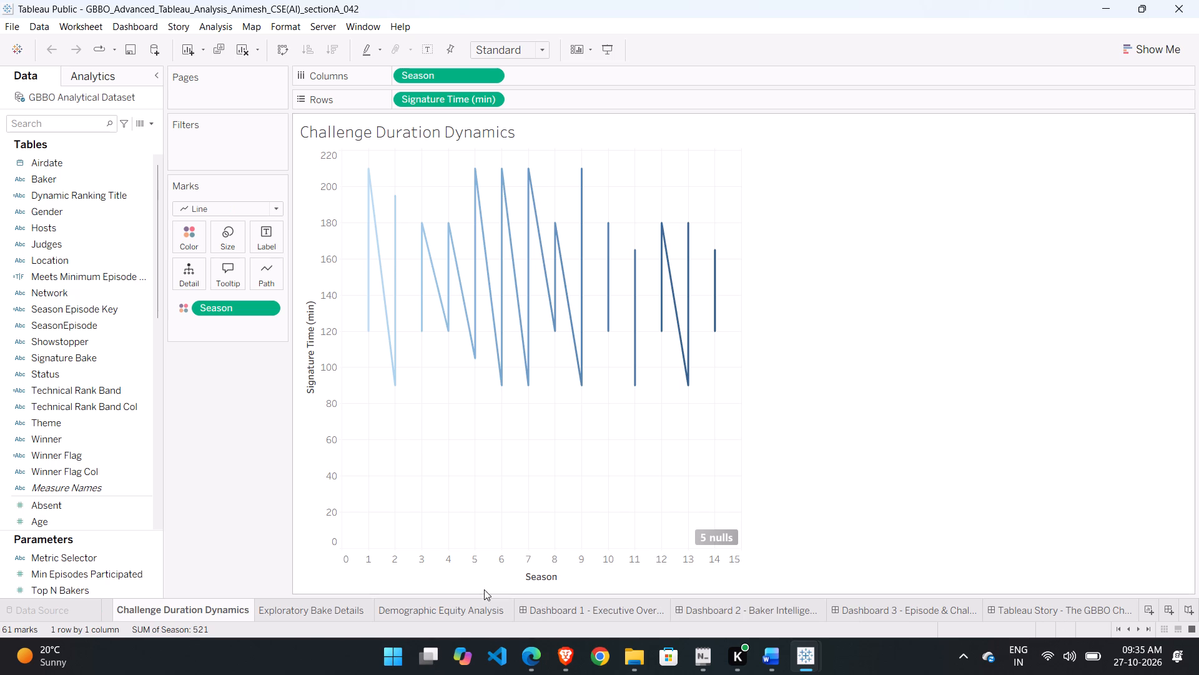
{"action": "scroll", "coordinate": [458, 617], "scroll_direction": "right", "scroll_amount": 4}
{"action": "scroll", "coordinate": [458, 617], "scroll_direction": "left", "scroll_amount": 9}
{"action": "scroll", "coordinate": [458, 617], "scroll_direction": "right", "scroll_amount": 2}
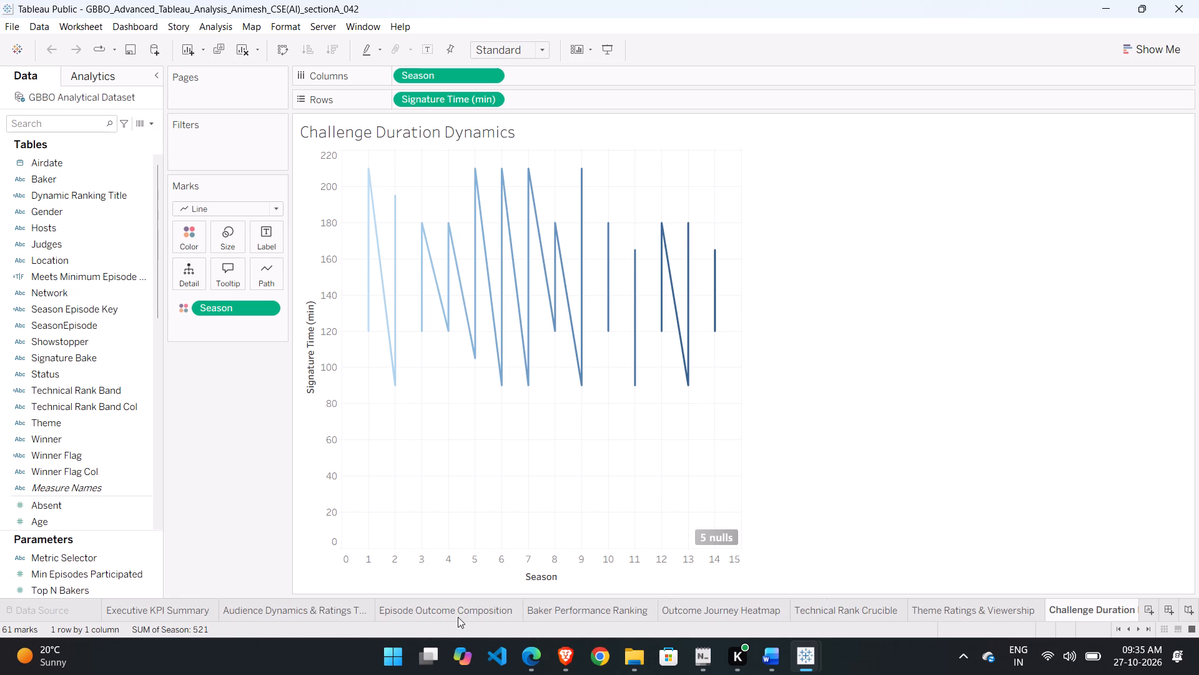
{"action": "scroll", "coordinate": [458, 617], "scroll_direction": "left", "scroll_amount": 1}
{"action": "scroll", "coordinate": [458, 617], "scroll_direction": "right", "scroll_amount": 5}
Examine the Exploratory Bake Details and Demographic Equity Analysis worksheets, followed by the Executive Overview and Baker Intelligence dashboards.
{"action": "scroll", "coordinate": [318, 612], "scroll_direction": "left", "scroll_amount": 3}
{"action": "left_click", "coordinate": [334, 611]}
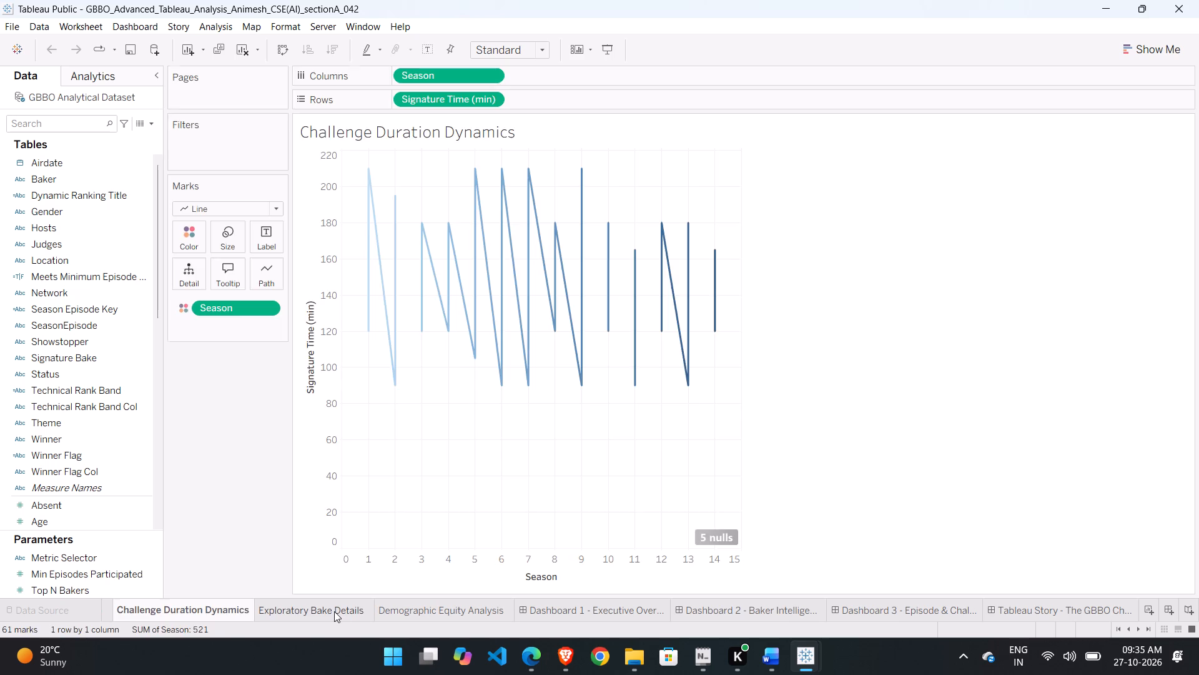
{"action": "left_click", "coordinate": [386, 611]}
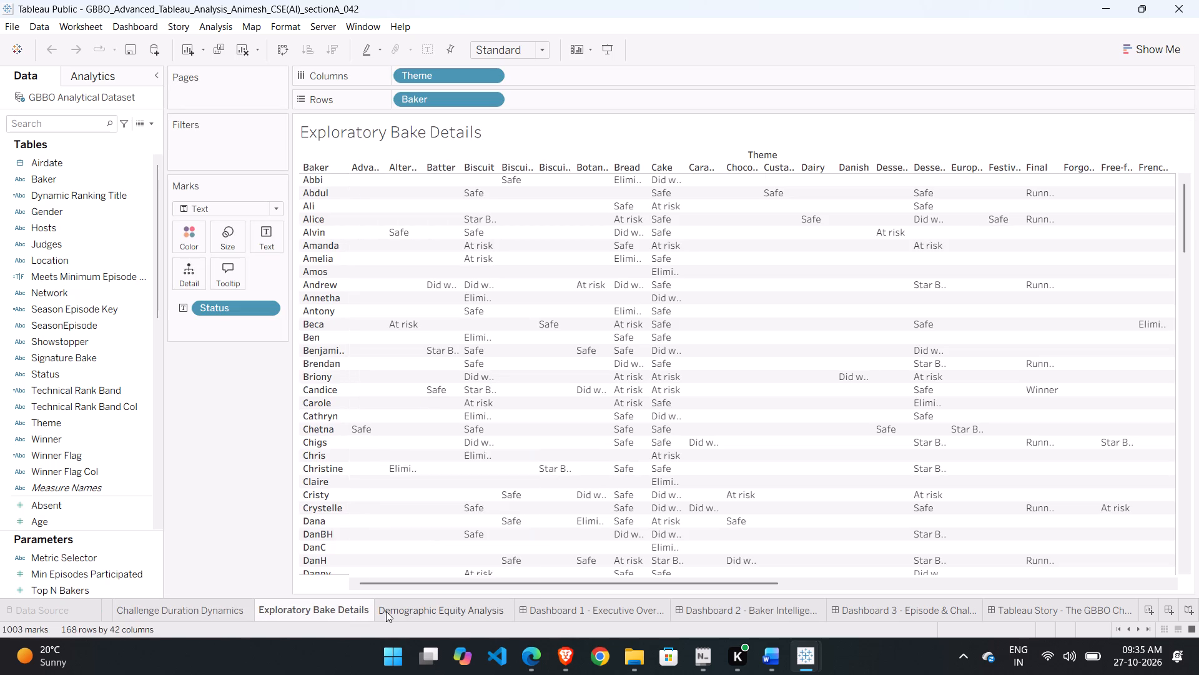
{"action": "left_click", "coordinate": [531, 613]}
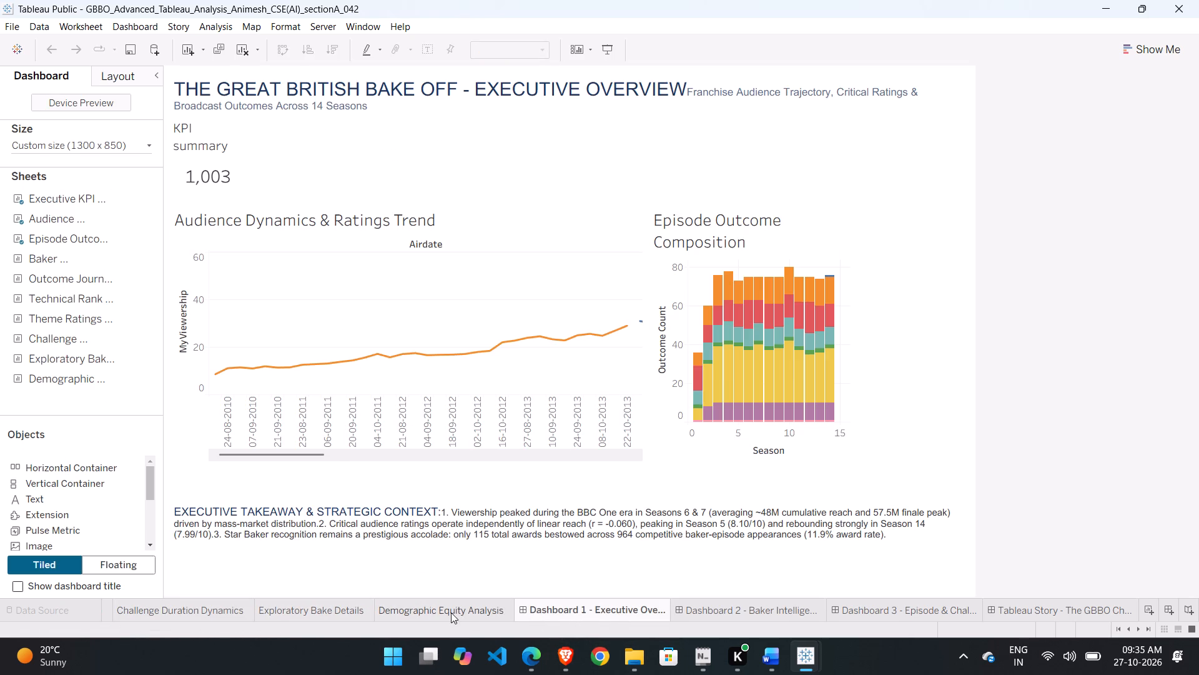
{"action": "left_click", "coordinate": [451, 612]}
{"action": "left_click", "coordinate": [644, 621]}
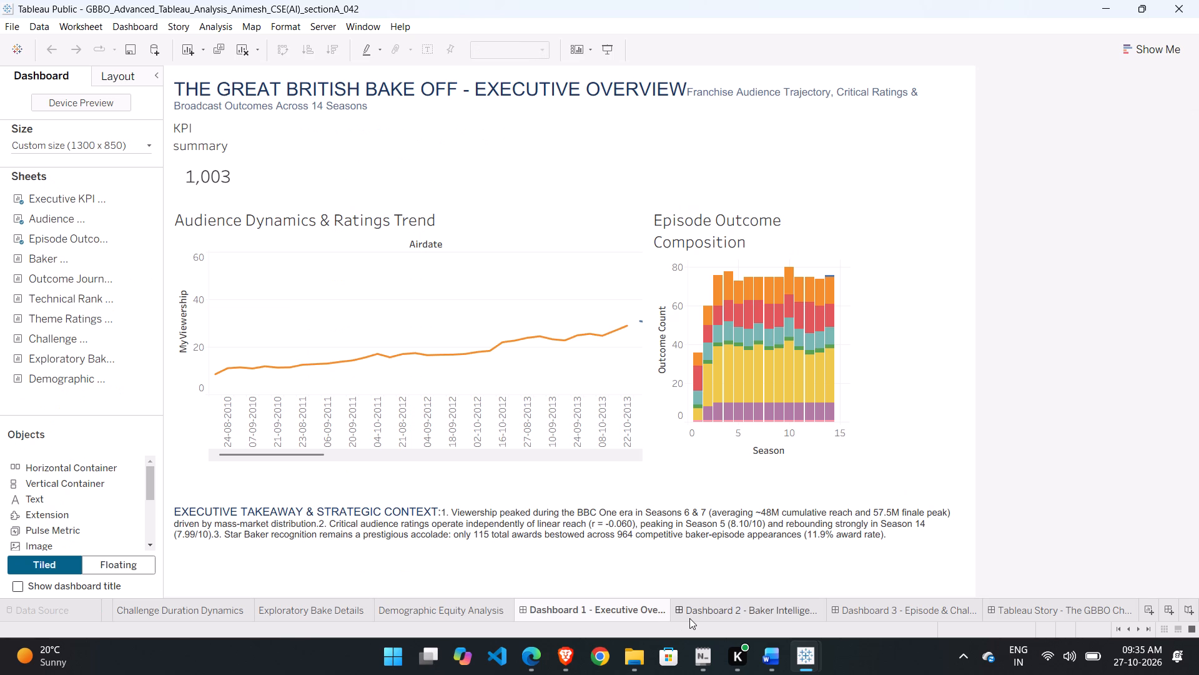
{"action": "left_click", "coordinate": [689, 618]}
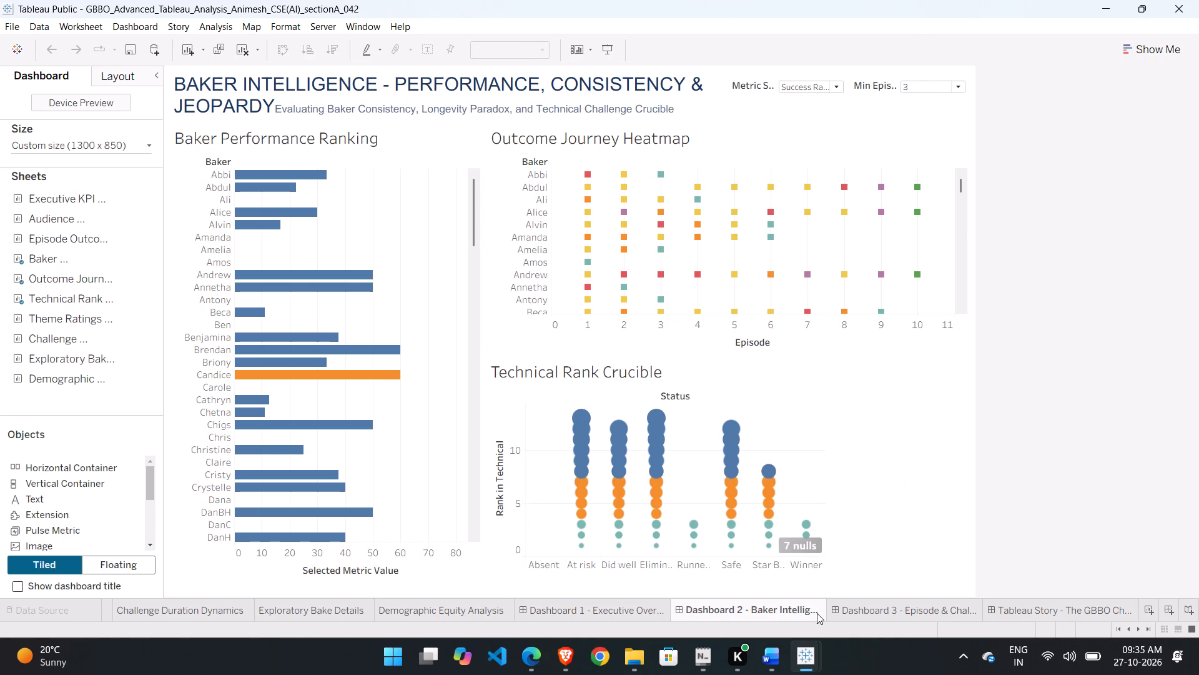
{"action": "left_click", "coordinate": [854, 622]}
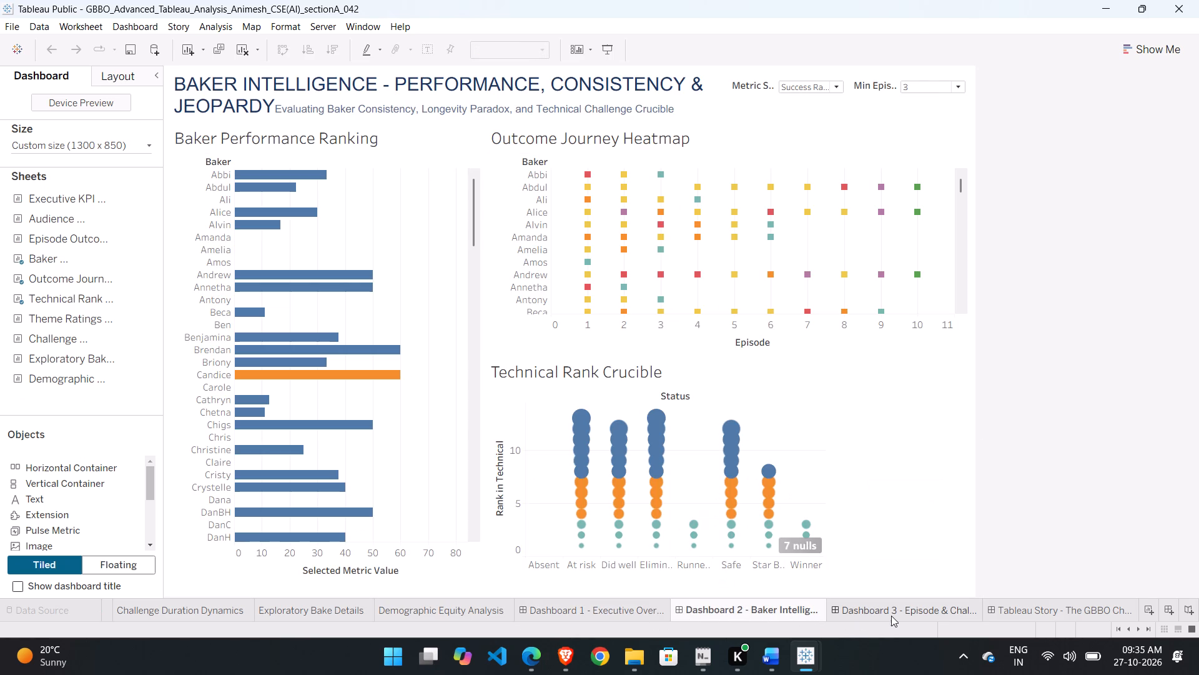
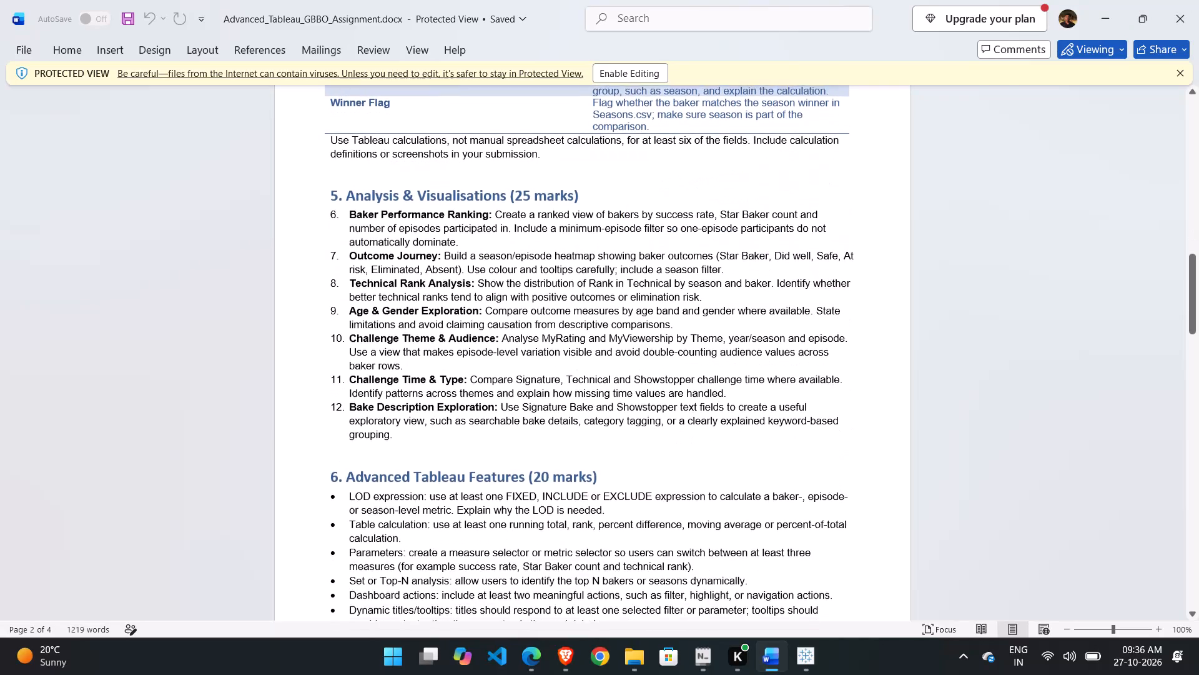
Read the assignment's Dashboard & Story Requirements section in Word, and switch back to the Tableau workbook.
{"action": "scroll", "coordinate": [686, 359], "scroll_direction": "down", "scroll_amount": 4}
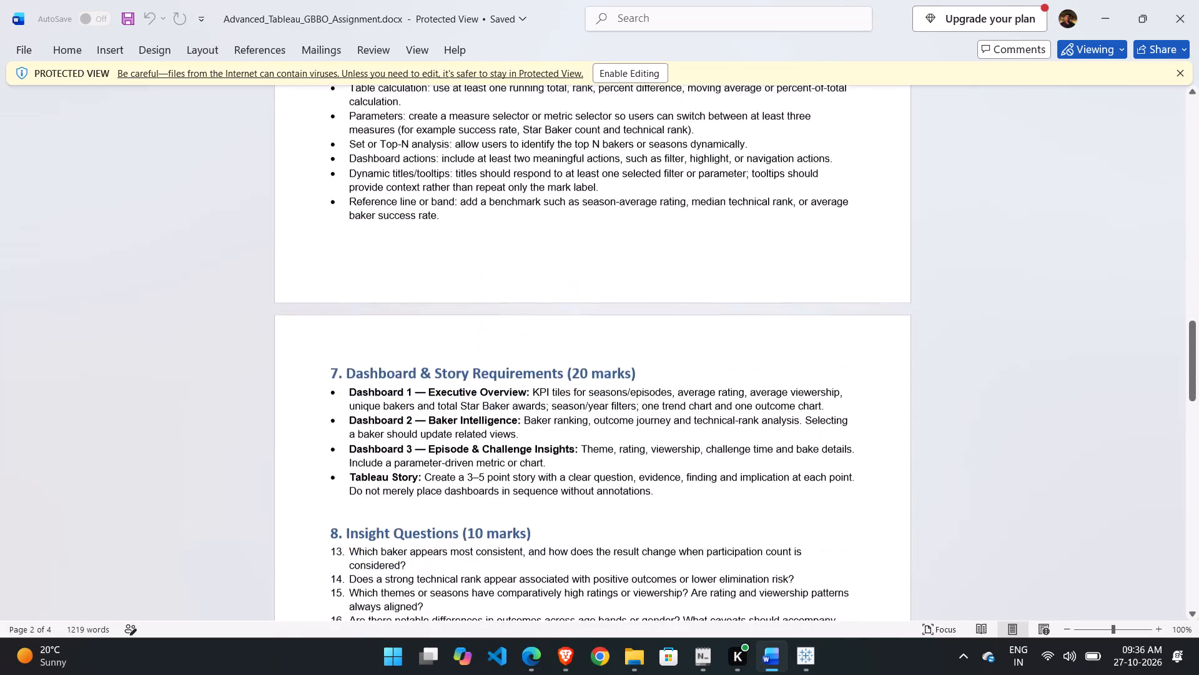
{"action": "scroll", "coordinate": [686, 359], "scroll_direction": "down", "scroll_amount": 1}
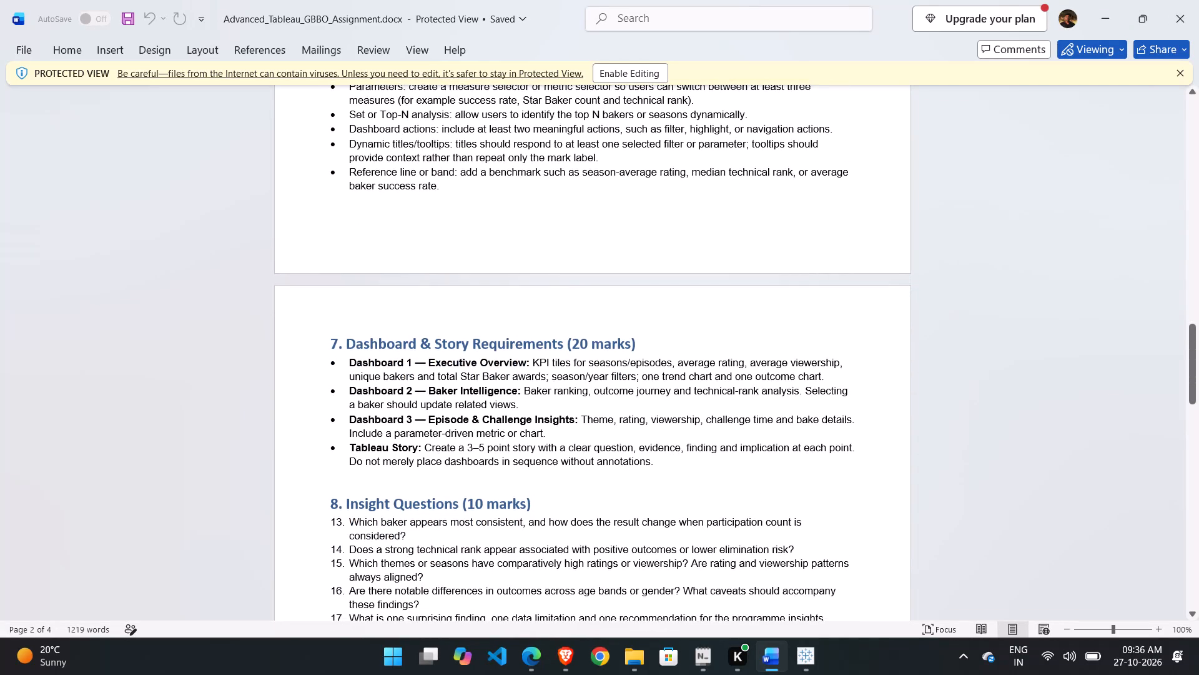
{"action": "left_click", "coordinate": [815, 674]}
{"action": "left_click", "coordinate": [857, 566]}
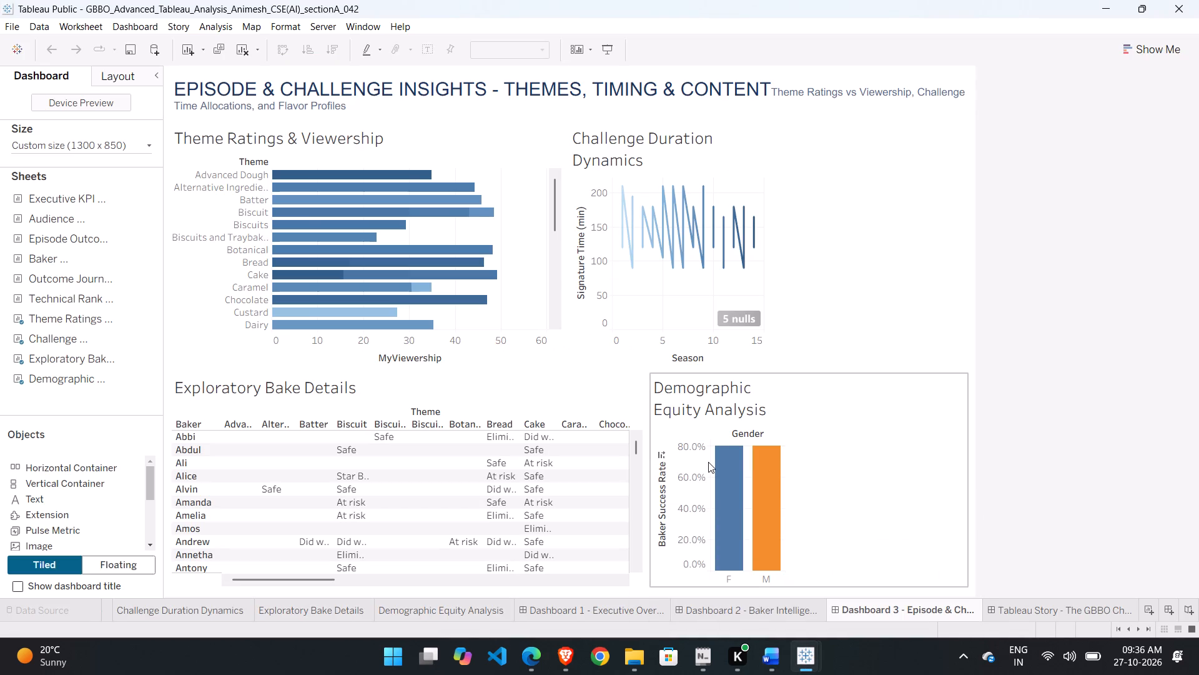
{"action": "scroll", "coordinate": [941, 611], "scroll_direction": "left", "scroll_amount": 2}
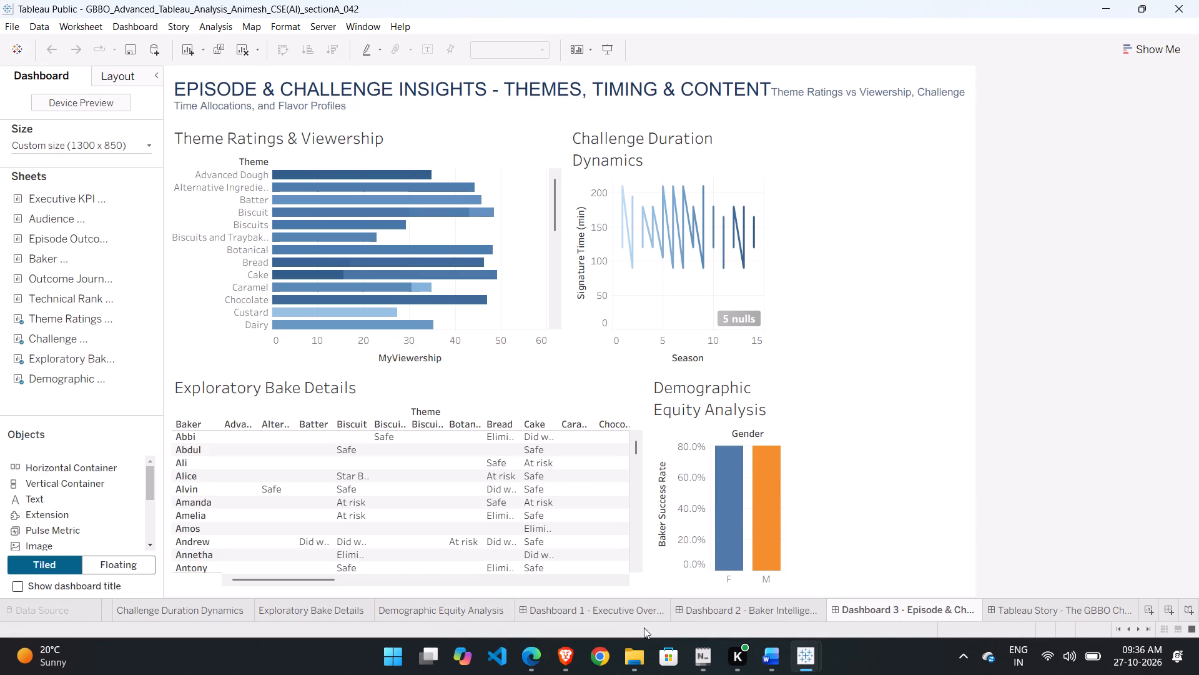
Rename the Dashboard 1 sheet to "Executive Overview" by removing its numbered prefix.
{"action": "left_click", "coordinate": [628, 612]}
{"action": "right_click", "coordinate": [628, 612]}
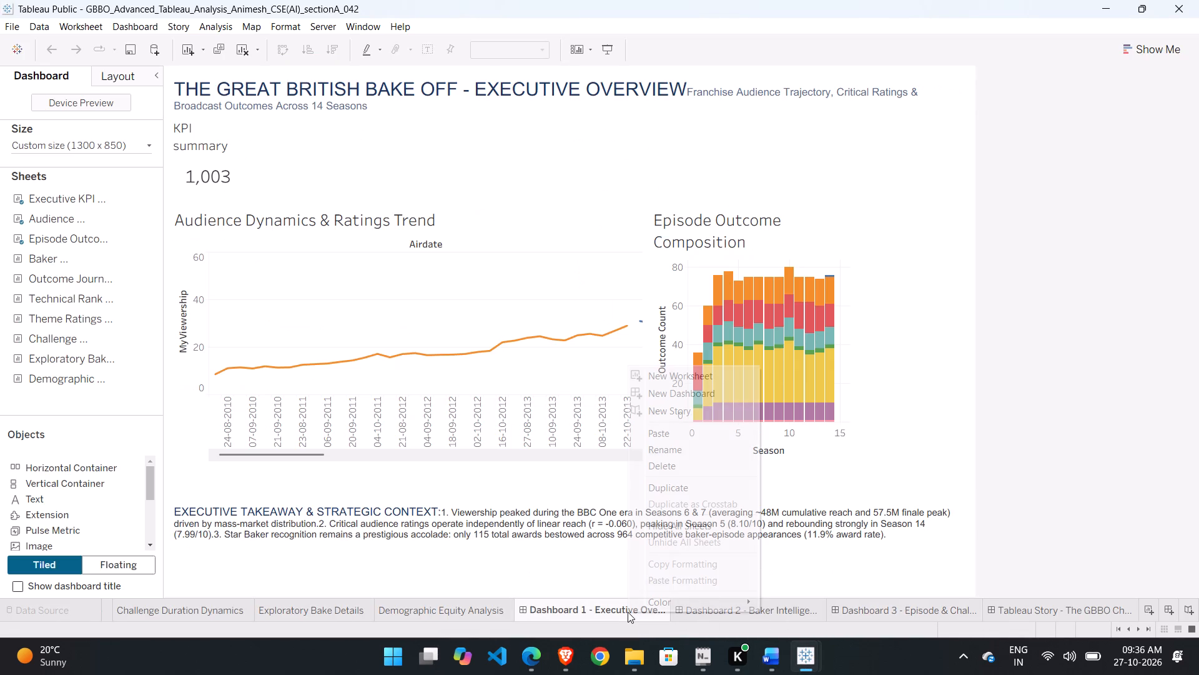
{"action": "left_click", "coordinate": [628, 612]}
{"action": "key", "text": "F2"}
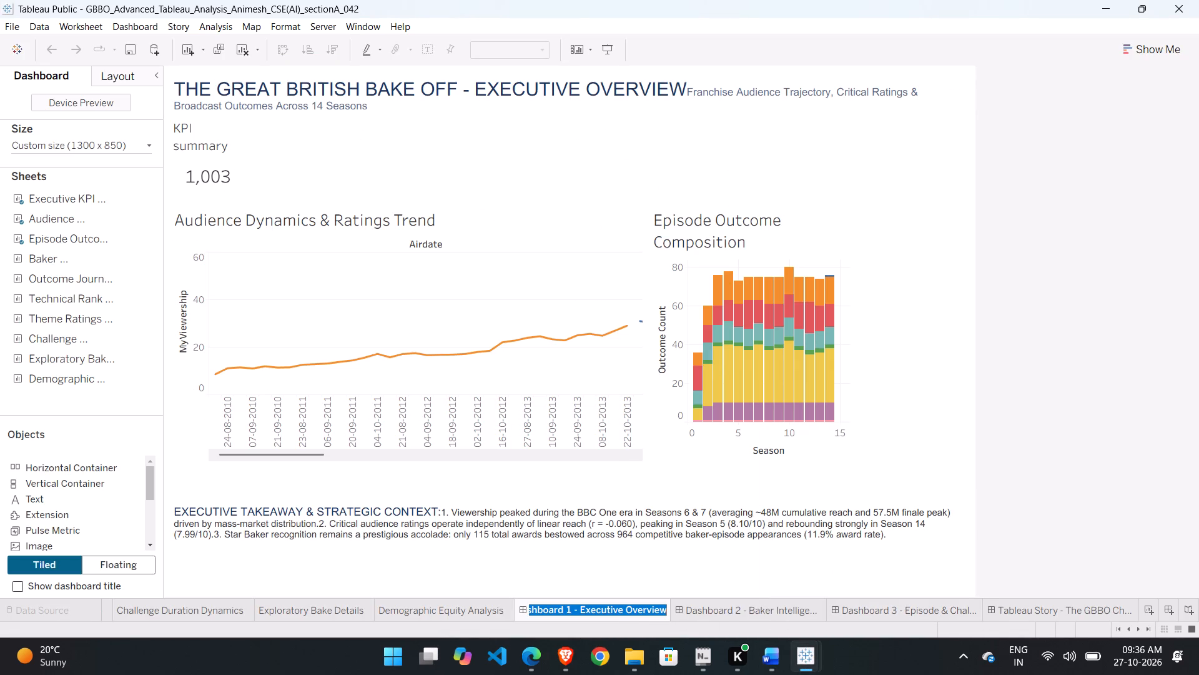
{"action": "key", "text": "Left"}
{"action": "key", "text": "Left"}
{"action": "key", "text": "Left"}
{"action": "key", "text": "Left"}
{"action": "key", "text": "Left"}
{"action": "key", "text": "Left"}
{"action": "key", "text": "Left"}
{"action": "key", "text": "Left"}
{"action": "key", "text": "Left"}
{"action": "key", "text": "Left"}
{"action": "key", "text": "Left"}
{"action": "key", "text": "Left"}
{"action": "key", "text": "Left"}
{"action": "key", "text": "Left"}
{"action": "key", "text": "Left"}
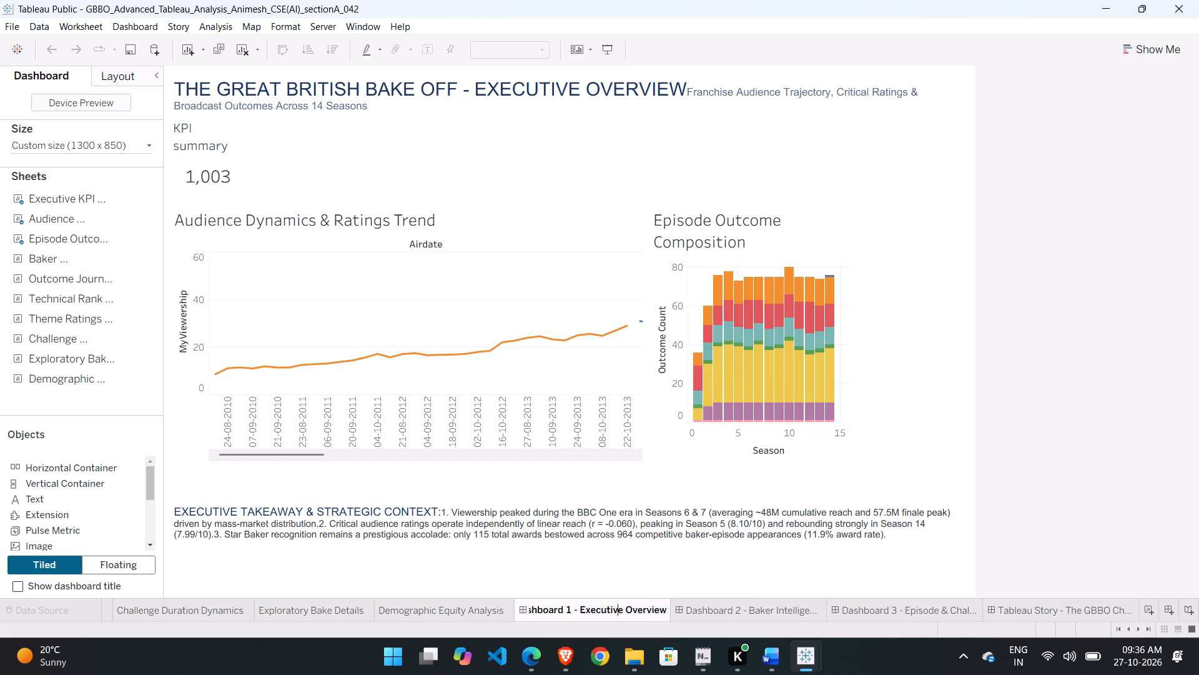
{"action": "key", "text": "Left"}
{"action": "key", "text": "Left"}
{"action": "key", "text": "Left"}
{"action": "key", "text": "BackSpace"}
{"action": "key", "text": "BackSpace"}
{"action": "key", "text": "BackSpace"}
{"action": "key", "text": "BackSpace"}
{"action": "key", "text": "BackSpace"}
{"action": "key", "text": "BackSpace"}
{"action": "key", "text": "BackSpace"}
{"action": "key", "text": "BackSpace"}
{"action": "key", "text": "BackSpace"}
{"action": "key", "text": "BackSpace"}
{"action": "key", "text": "BackSpace"}
{"action": "key", "text": "BackSpace"}
{"action": "key", "text": "BackSpace"}
{"action": "key", "text": "BackSpace"}
{"action": "key", "text": "BackSpace"}
{"action": "key", "text": "BackSpace"}
{"action": "key", "text": "BackSpace"}
{"action": "key", "text": "BackSpace"}
{"action": "key", "text": "BackSpace"}
{"action": "key", "text": "BackSpace"}
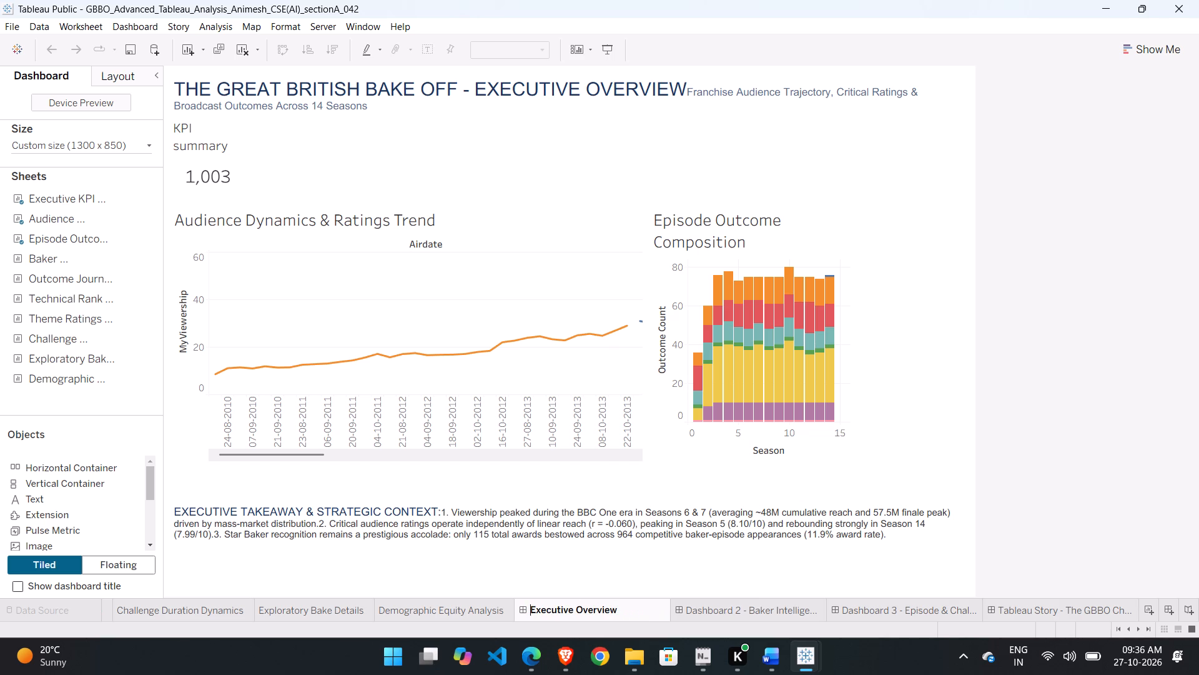
Rename the Dashboard 2 sheet to "Baker Intelligence" by removing its numbered prefix.
{"action": "left_click", "coordinate": [719, 605]}
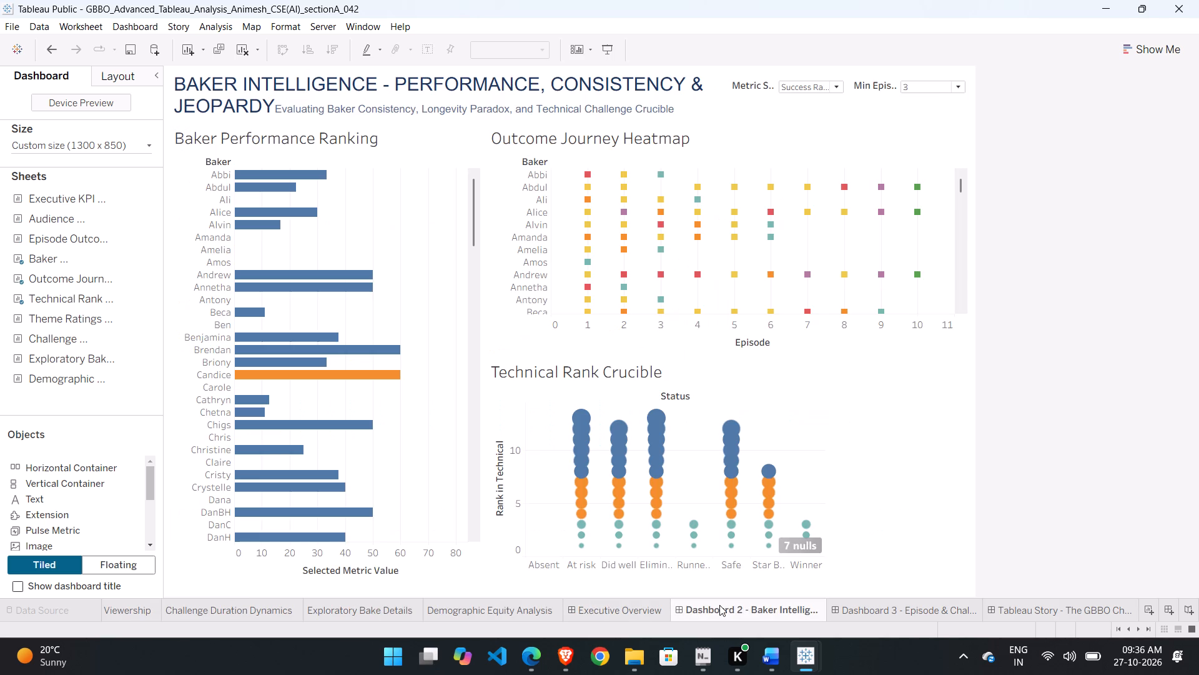
{"action": "key", "text": "F2"}
{"action": "key", "text": "Right"}
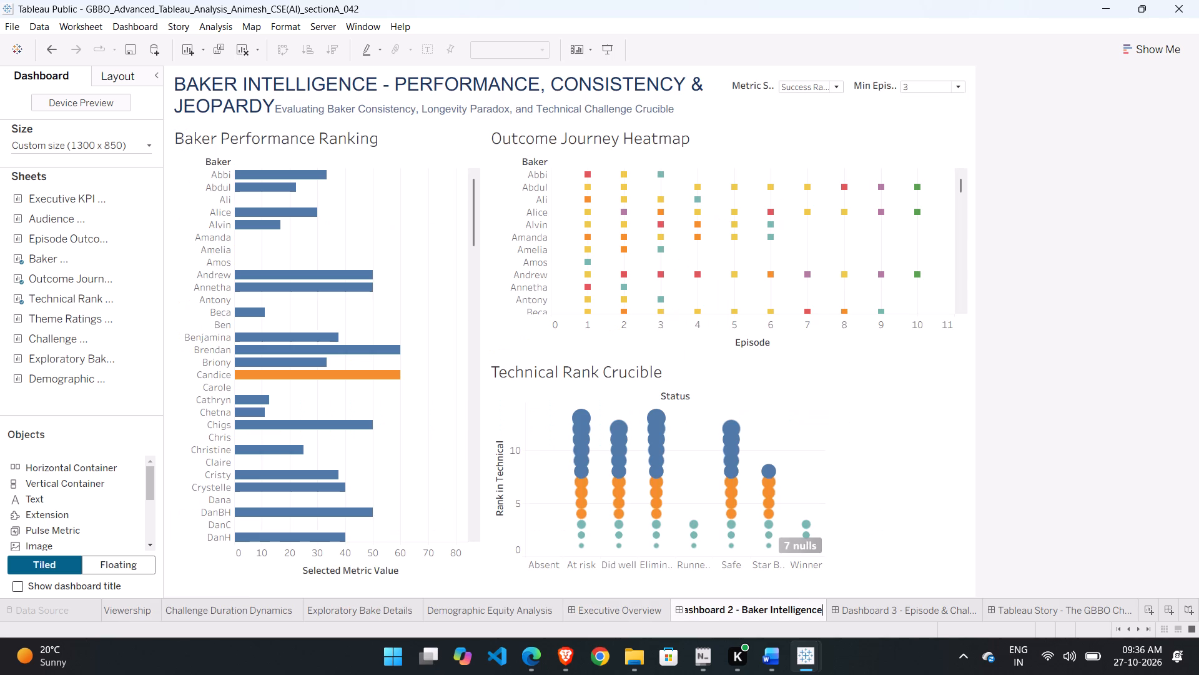
{"action": "key", "text": "Left"}
{"action": "key", "text": "Left"}
{"action": "key", "text": "Left"}
{"action": "key", "text": "Left"}
{"action": "key", "text": "Left"}
{"action": "key", "text": "Left"}
{"action": "key", "text": "Left"}
{"action": "key", "text": "Left"}
{"action": "key", "text": "Left"}
{"action": "key", "text": "Left"}
{"action": "key", "text": "Left"}
{"action": "key", "text": "Left"}
{"action": "key", "text": "Left"}
{"action": "key", "text": "Left"}
{"action": "key", "text": "Left"}
{"action": "key", "text": "Left"}
{"action": "key", "text": "Left"}
{"action": "key", "text": "Left"}
{"action": "key", "text": "Left"}
{"action": "key", "text": "BackSpace"}
{"action": "key", "text": "BackSpace"}
{"action": "key", "text": "BackSpace"}
{"action": "key", "text": "BackSpace"}
{"action": "key", "text": "BackSpace"}
{"action": "key", "text": "BackSpace"}
{"action": "key", "text": "BackSpace"}
{"action": "key", "text": "BackSpace"}
{"action": "key", "text": "BackSpace"}
{"action": "key", "text": "BackSpace"}
{"action": "key", "text": "BackSpace"}
{"action": "key", "text": "BackSpace"}
{"action": "key", "text": "BackSpace"}
{"action": "key", "text": "BackSpace"}
{"action": "key", "text": "BackSpace"}
{"action": "key", "text": "BackSpace"}
{"action": "key", "text": "BackSpace"}
{"action": "key", "text": "BackSpace"}
{"action": "key", "text": "BackSpace"}
{"action": "key", "text": "BackSpace"}
{"action": "key", "text": "Right"}
{"action": "key", "text": "BackSpace"}
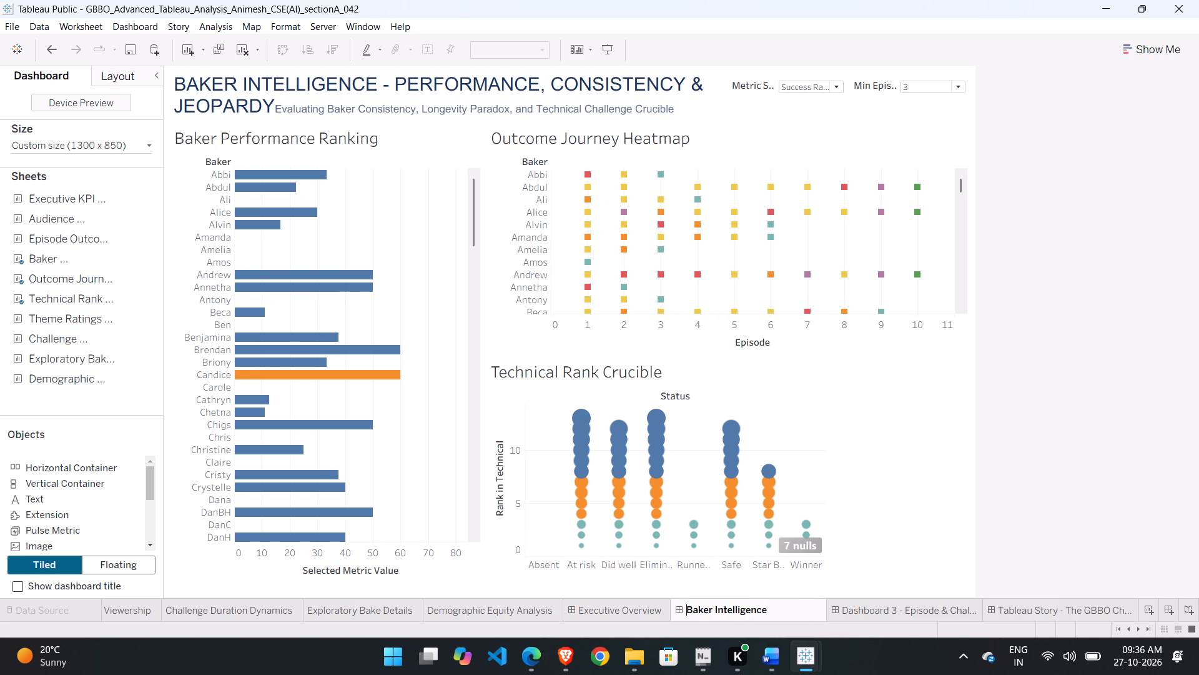
Rename the Dashboard 3 sheet to "Episode & Challenge Insights" by removing its numbered prefix.
{"action": "left_click", "coordinate": [862, 606]}
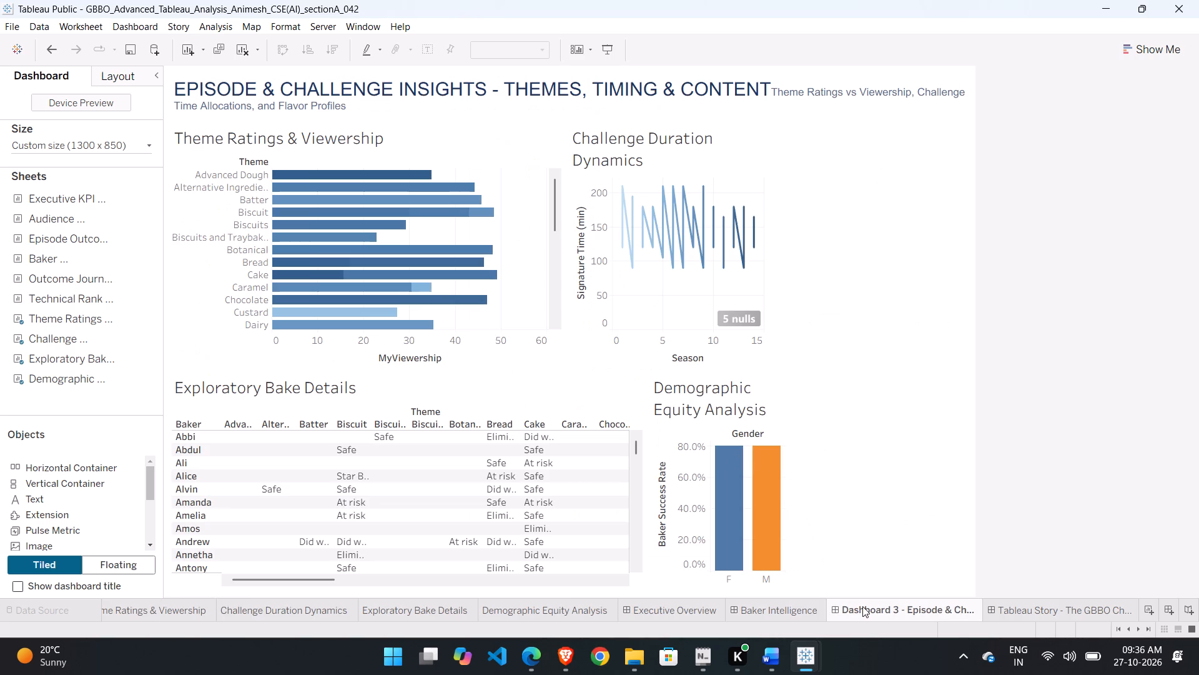
{"action": "key", "text": "F2"}
{"action": "key", "text": "Right"}
{"action": "key", "text": "Left"}
{"action": "key", "text": "Left"}
{"action": "key", "text": "Left"}
{"action": "key", "text": "Left"}
{"action": "key", "text": "Left"}
{"action": "key", "text": "Left"}
{"action": "key", "text": "Left"}
{"action": "key", "text": "Left"}
{"action": "key", "text": "Left"}
{"action": "key", "text": "Left"}
{"action": "key", "text": "Left"}
{"action": "key", "text": "Left"}
{"action": "key", "text": "Left"}
{"action": "key", "text": "Left"}
{"action": "key", "text": "Left"}
{"action": "key", "text": "Left"}
{"action": "key", "text": "Left"}
{"action": "key", "text": "Left"}
{"action": "key", "text": "Left"}
{"action": "key", "text": "Left"}
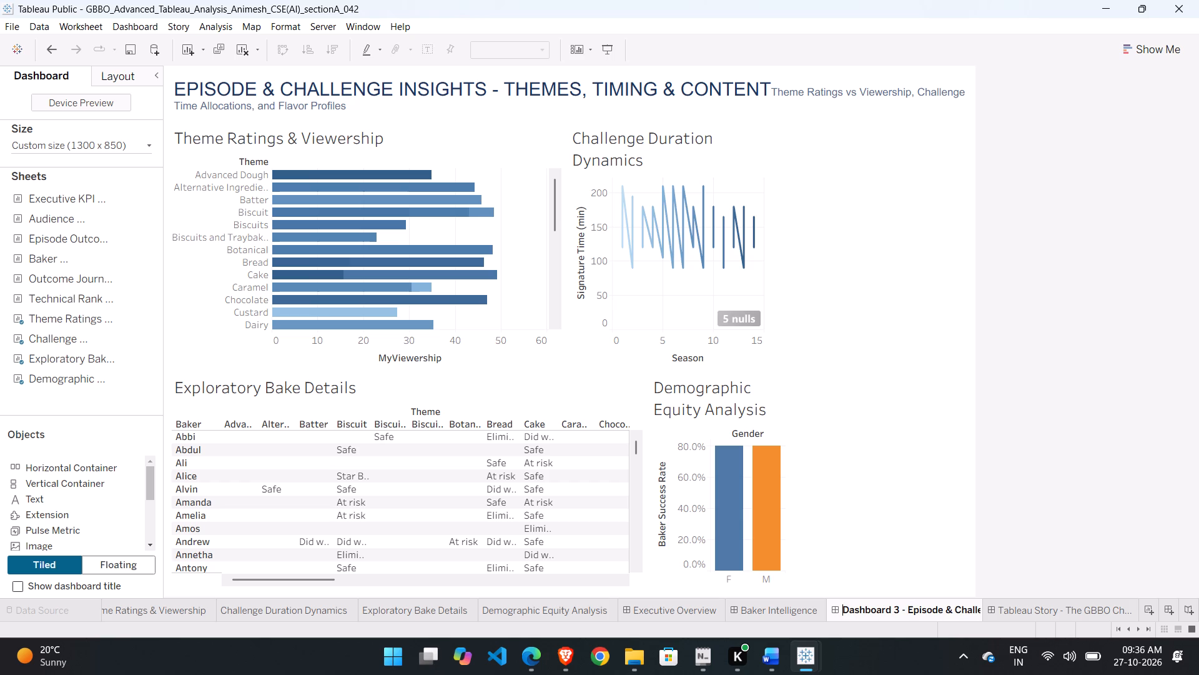
{"action": "key", "text": "Right"}
{"action": "key", "text": "Right"}
{"action": "key", "text": "Right"}
{"action": "key", "text": "Right"}
{"action": "key", "text": "Right"}
{"action": "key", "text": "Right"}
{"action": "key", "text": "Right"}
{"action": "key", "text": "Right"}
{"action": "key", "text": "Right"}
{"action": "key", "text": "Right"}
{"action": "key", "text": "Right"}
{"action": "key", "text": "Right"}
{"action": "key", "text": "Right"}
{"action": "key", "text": "Right"}
{"action": "key", "text": "BackSpace"}
{"action": "key", "text": "BackSpace"}
{"action": "key", "text": "BackSpace"}
{"action": "key", "text": "BackSpace"}
{"action": "key", "text": "BackSpace"}
{"action": "key", "text": "BackSpace"}
{"action": "key", "text": "BackSpace"}
{"action": "key", "text": "BackSpace"}
{"action": "key", "text": "BackSpace"}
{"action": "key", "text": "BackSpace"}
{"action": "key", "text": "BackSpace"}
{"action": "key", "text": "BackSpace"}
{"action": "key", "text": "BackSpace"}
{"action": "key", "text": "BackSpace"}
{"action": "key", "text": "BackSpace"}
{"action": "key", "text": "BackSpace"}
{"action": "key", "text": "BackSpace"}
{"action": "key", "text": "BackSpace"}
{"action": "key", "text": "BackSpace"}
{"action": "key", "text": "BackSpace"}
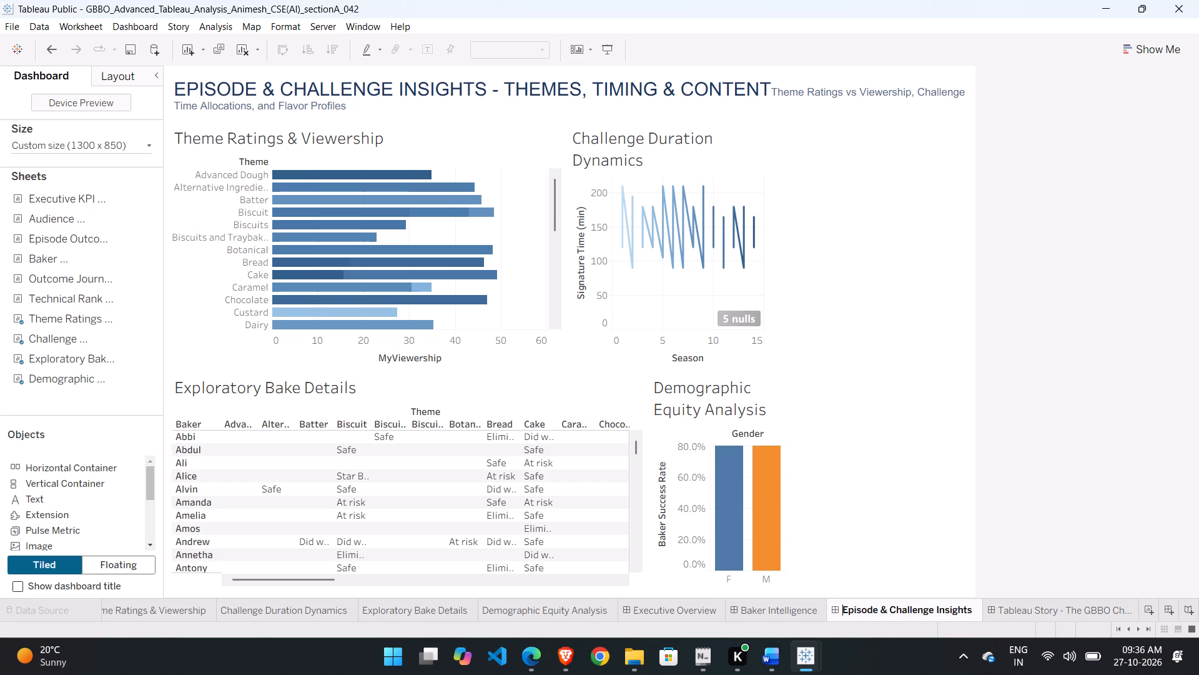
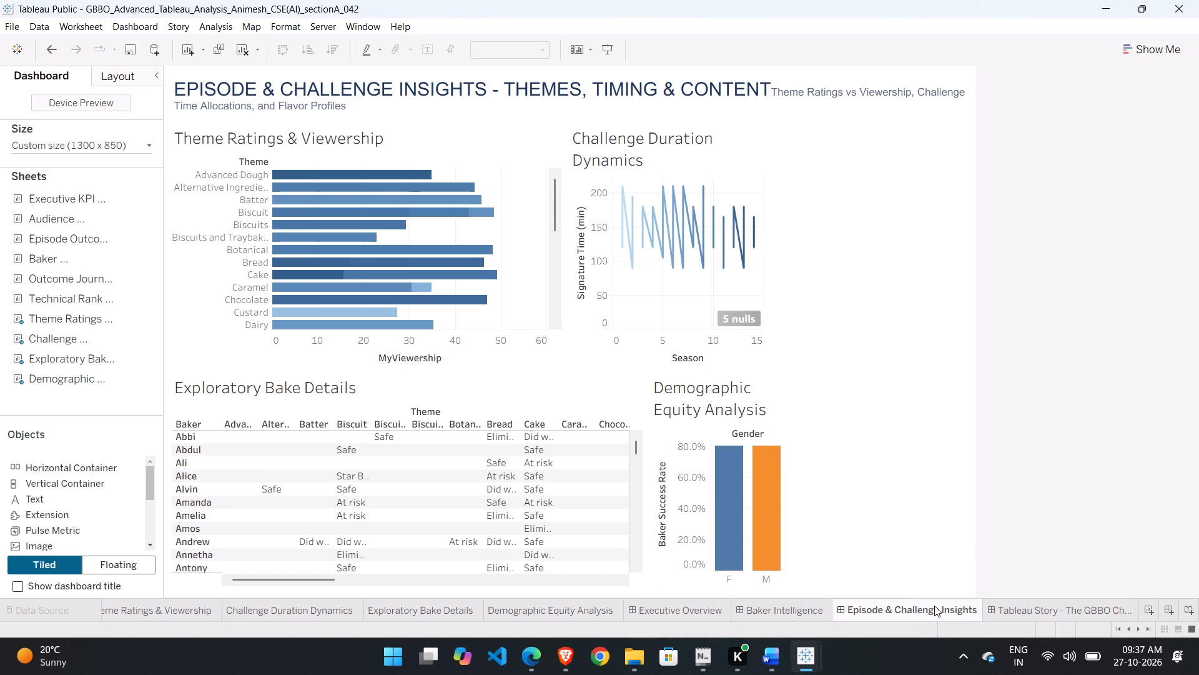
Review the Tableau Story dashboard, the first worksheets through Baker Performance Ranking, and the three renamed dashboards.
{"action": "left_click", "coordinate": [1043, 601]}
{"action": "scroll", "coordinate": [731, 542], "scroll_direction": "left", "scroll_amount": 1}
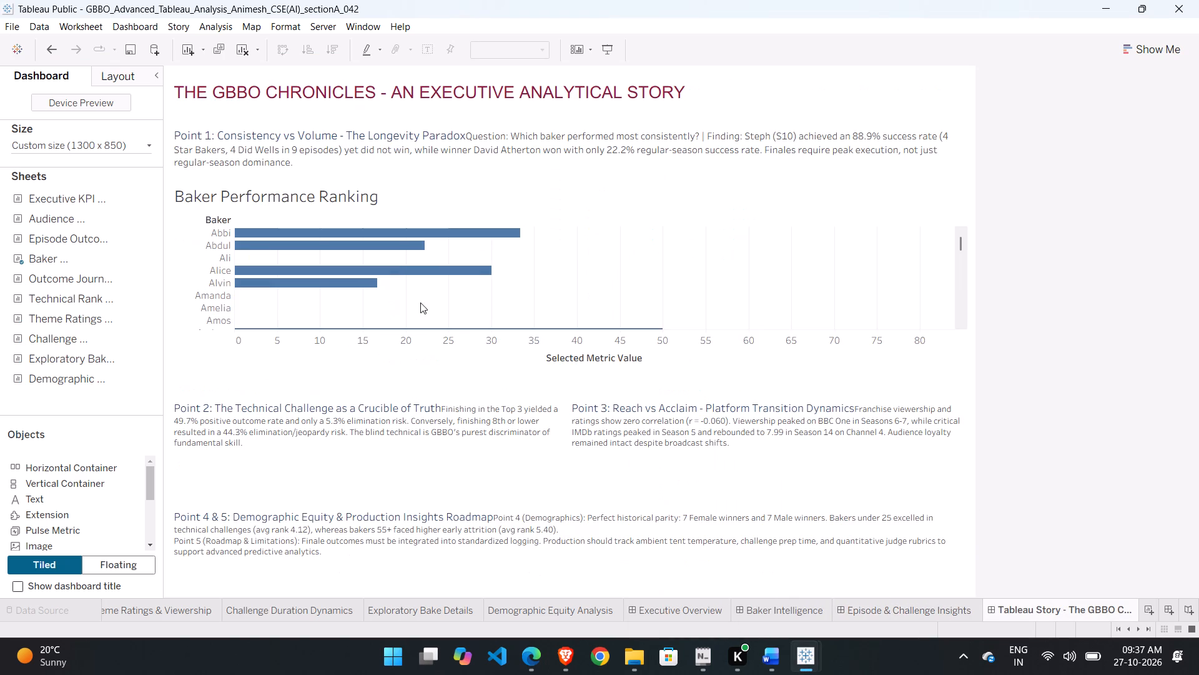
{"action": "left_click", "coordinate": [329, 136]}
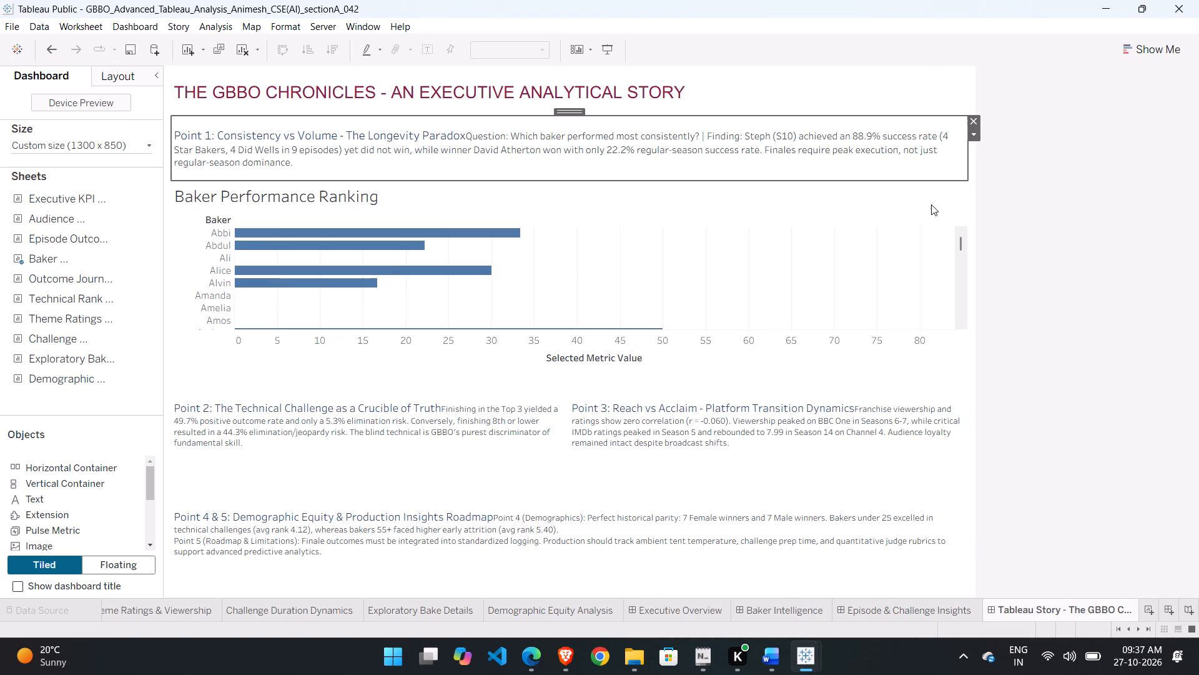
{"action": "left_click", "coordinate": [971, 206]}
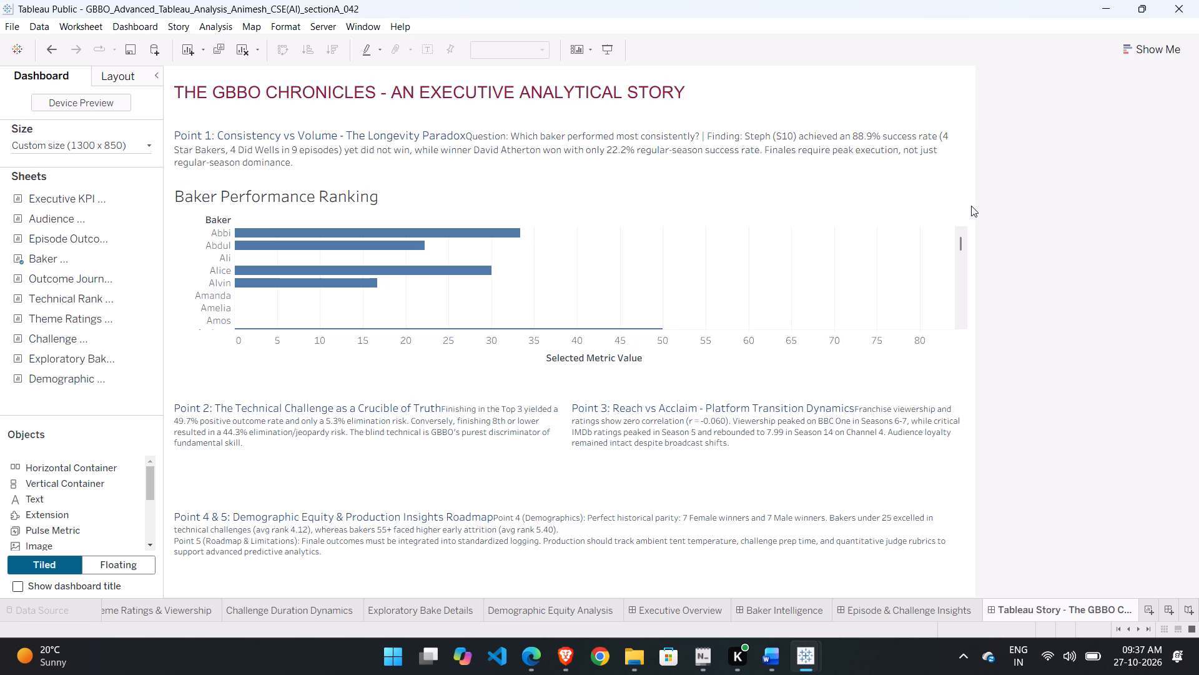
{"action": "left_click", "coordinate": [132, 85]}
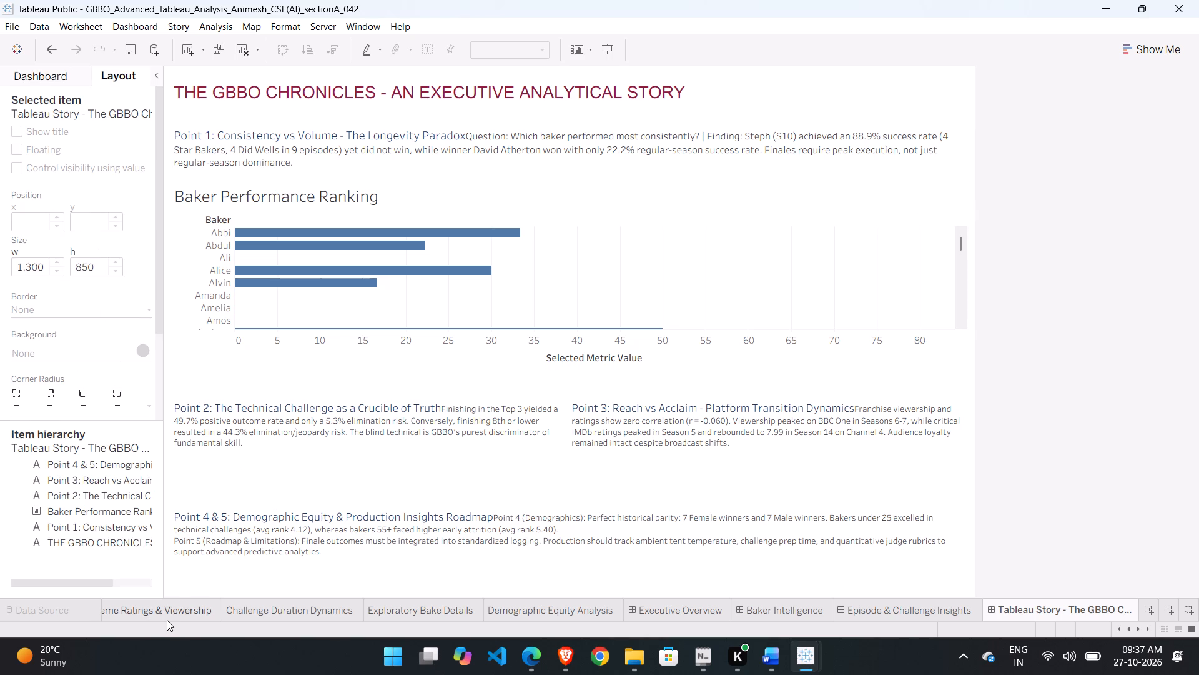
{"action": "scroll", "coordinate": [167, 620], "scroll_direction": "right", "scroll_amount": 6}
{"action": "left_click", "coordinate": [144, 608]}
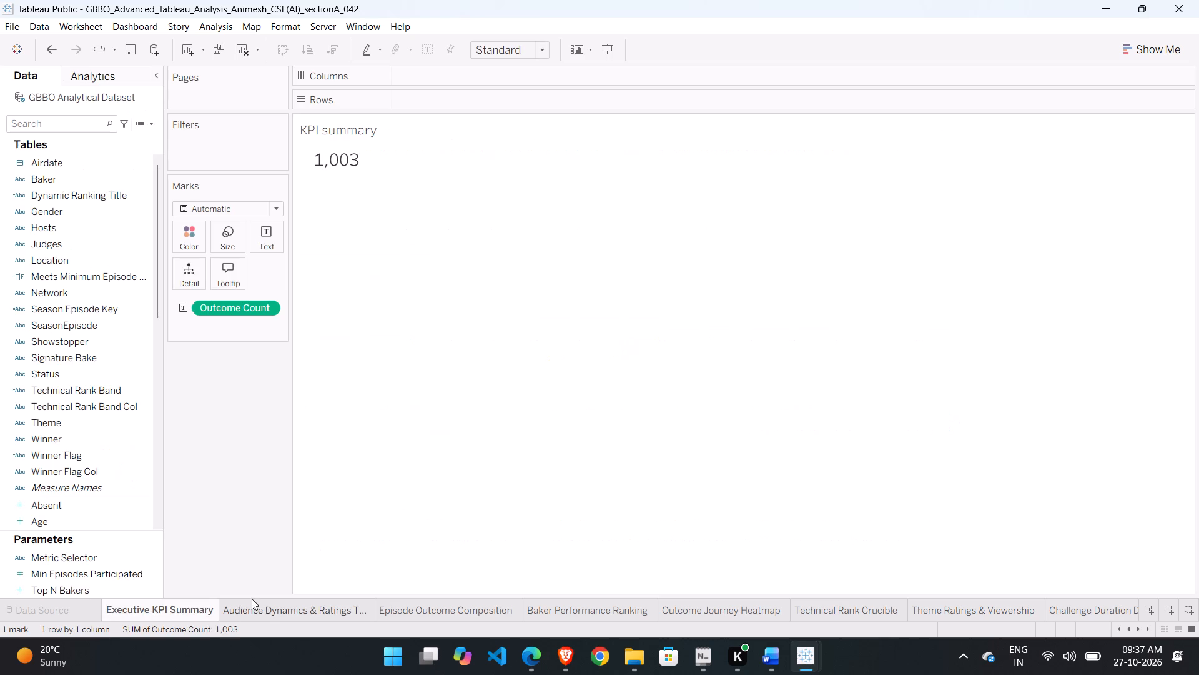
{"action": "left_click", "coordinate": [252, 599]}
{"action": "left_click", "coordinate": [398, 616]}
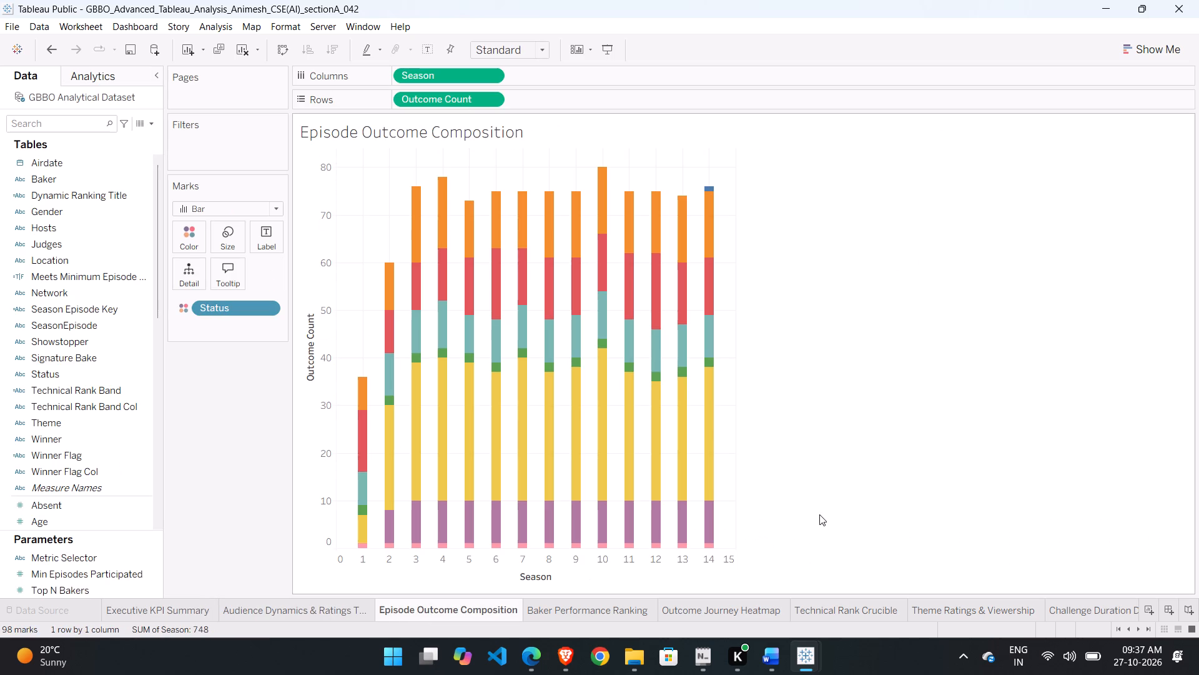
{"action": "left_click", "coordinate": [644, 611]}
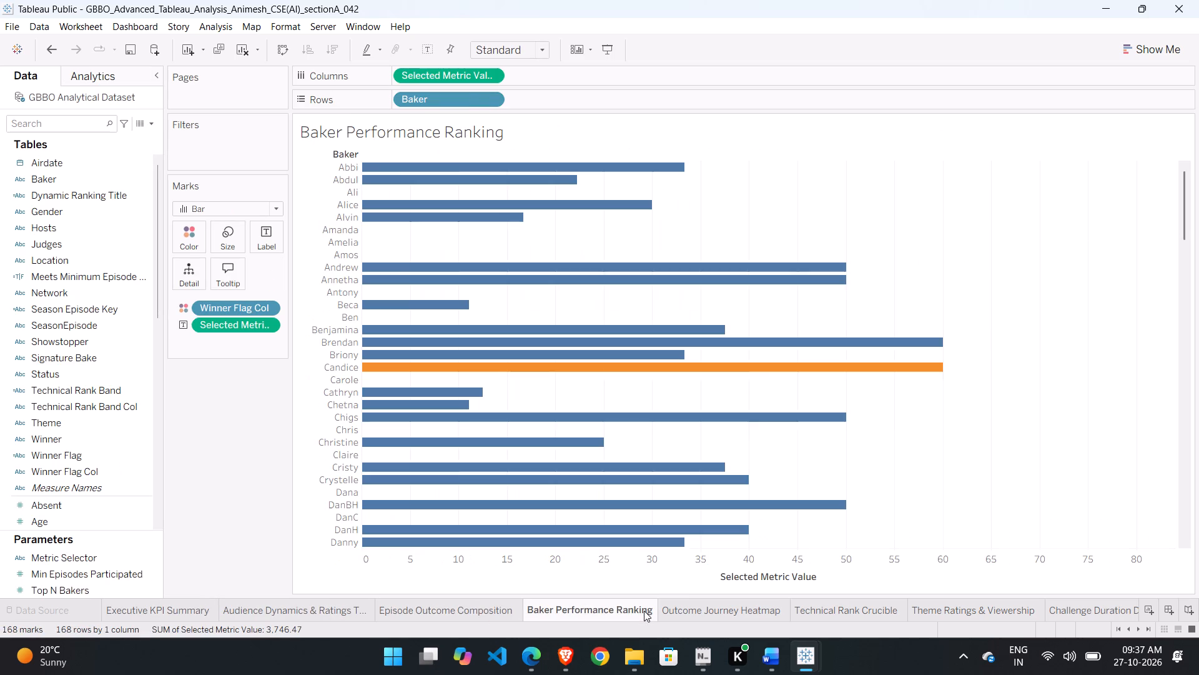
{"action": "scroll", "coordinate": [644, 611], "scroll_direction": "left", "scroll_amount": 4}
{"action": "left_click", "coordinate": [644, 611]}
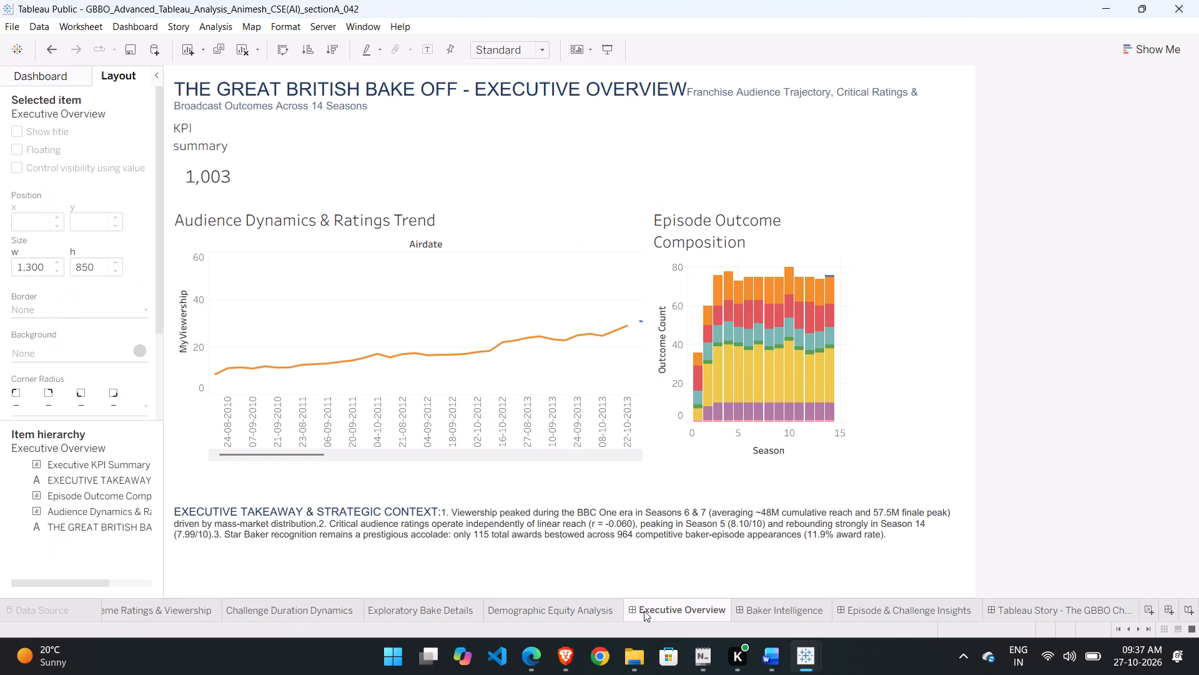
{"action": "left_click", "coordinate": [764, 615]}
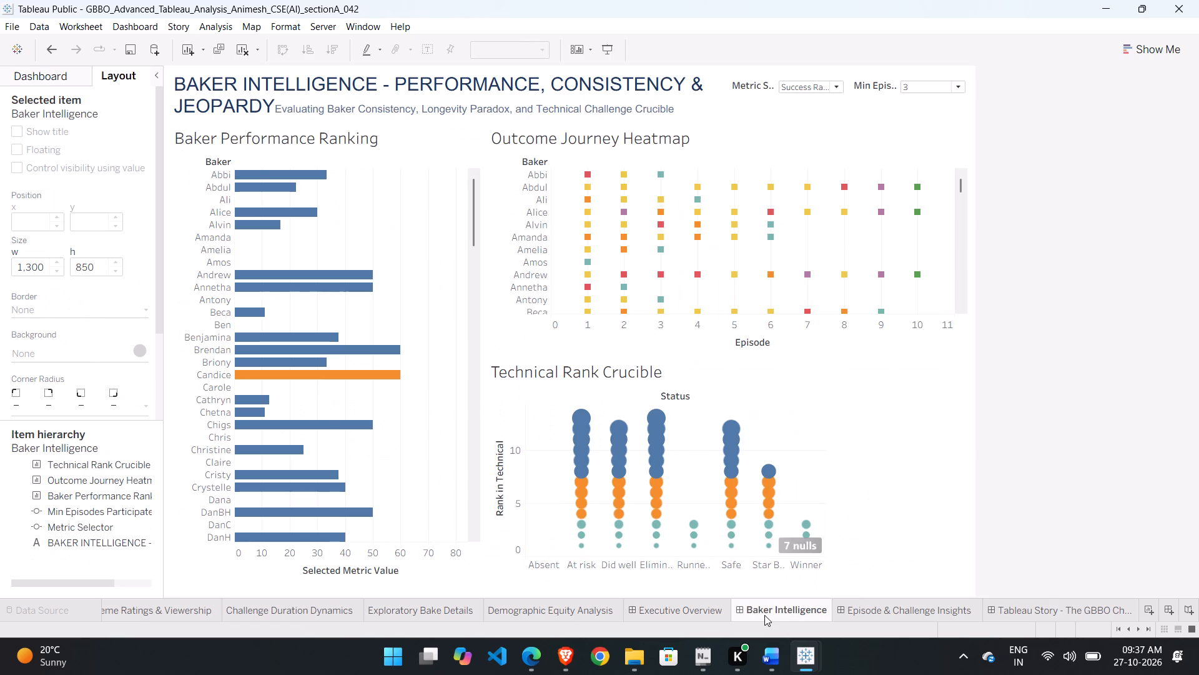
{"action": "left_click", "coordinate": [859, 611]}
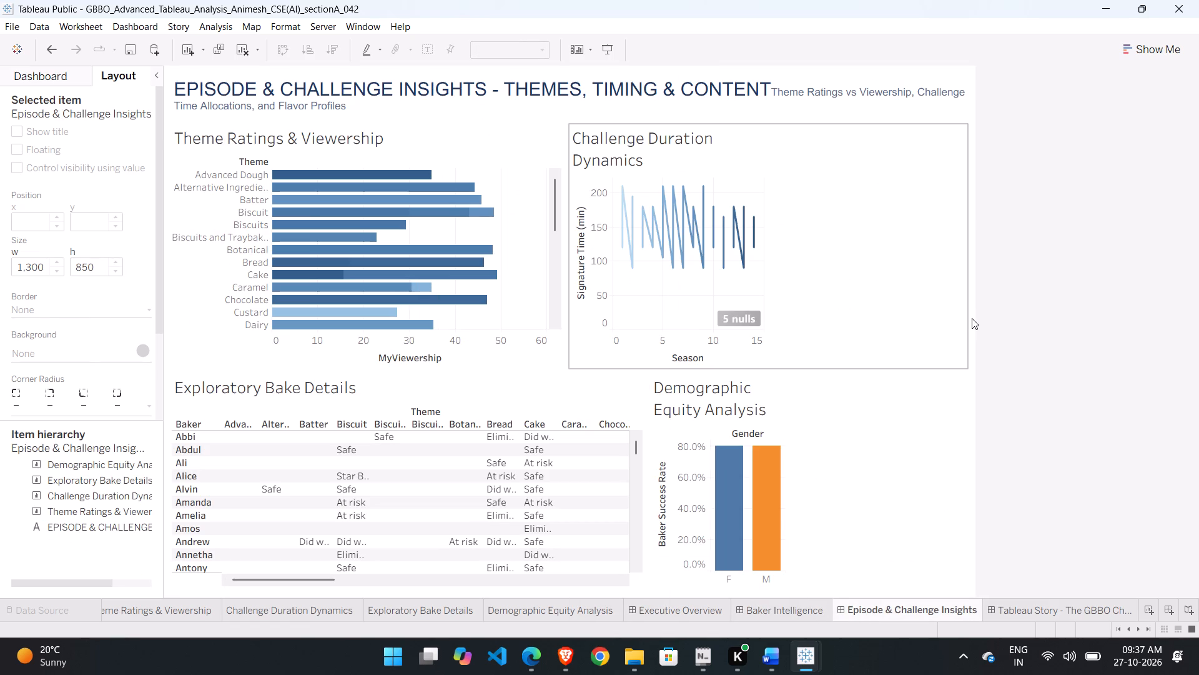
{"action": "left_click", "coordinate": [973, 320]}
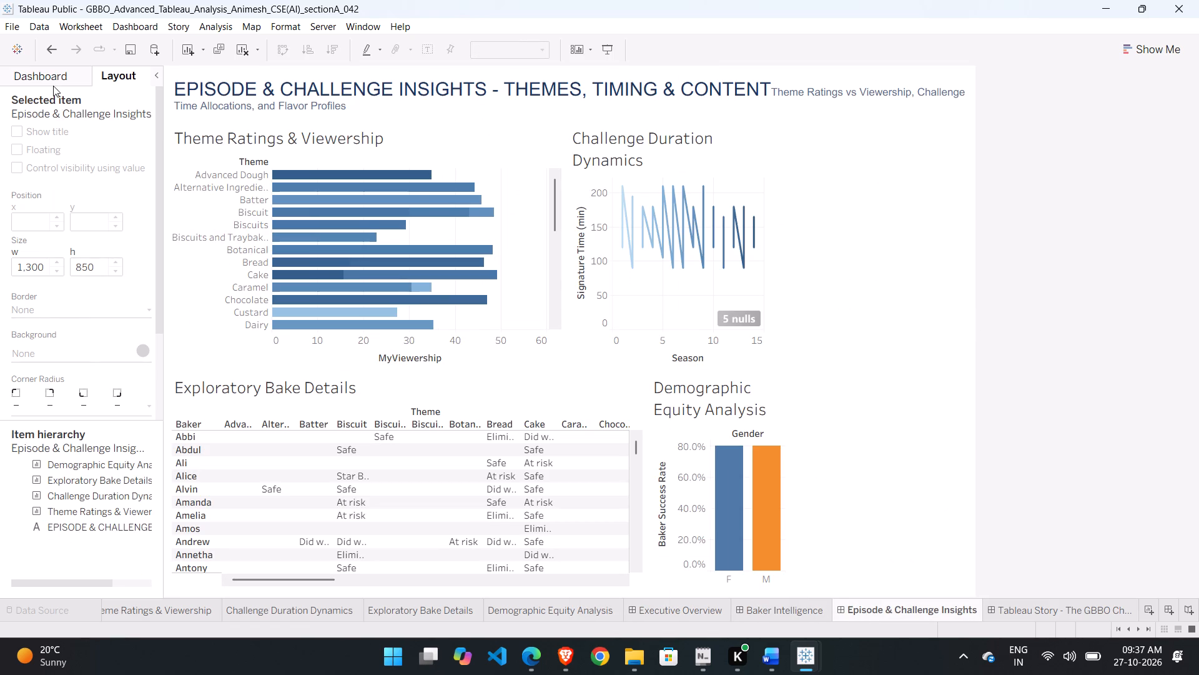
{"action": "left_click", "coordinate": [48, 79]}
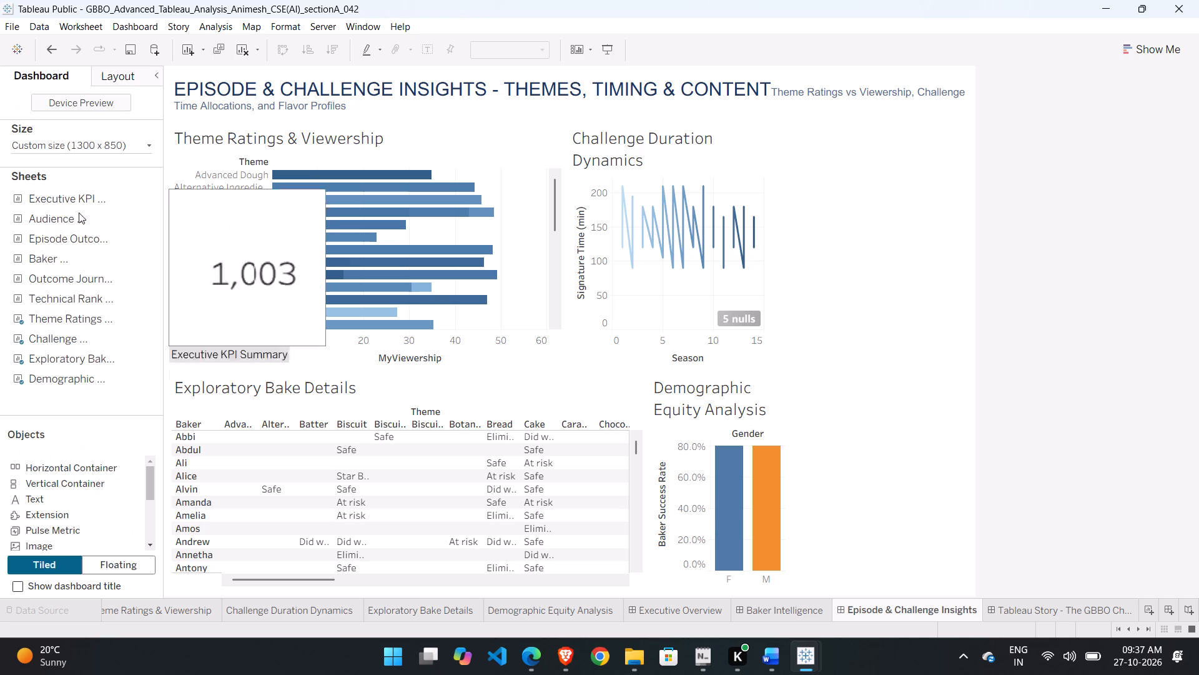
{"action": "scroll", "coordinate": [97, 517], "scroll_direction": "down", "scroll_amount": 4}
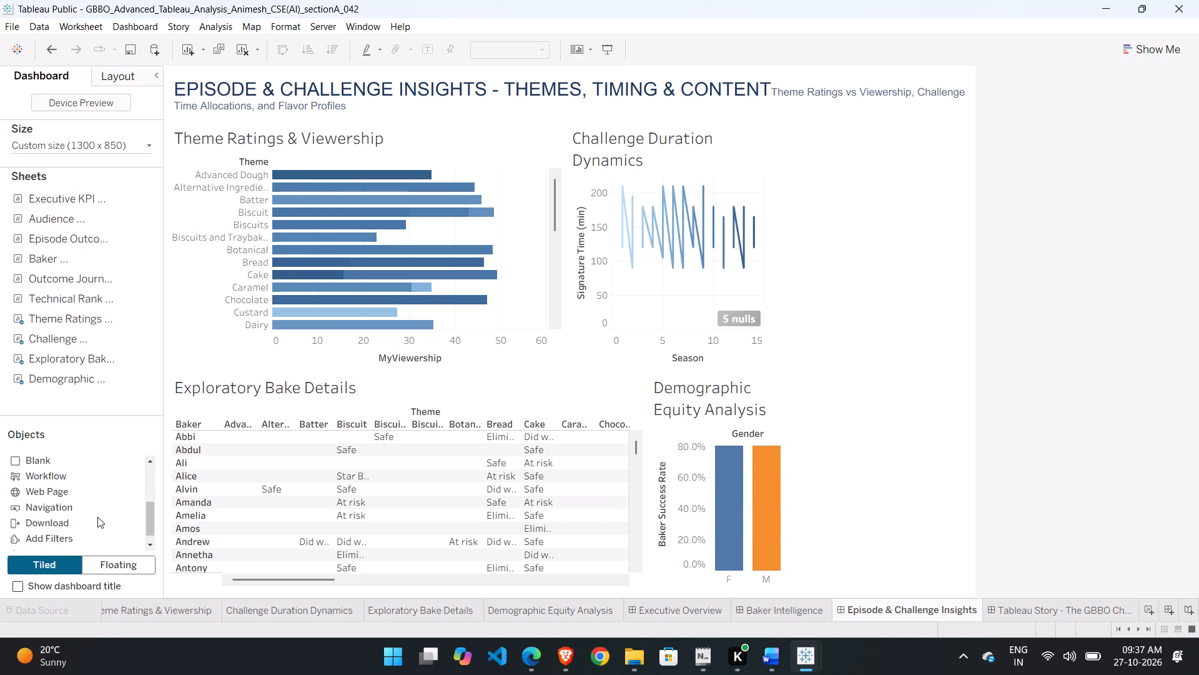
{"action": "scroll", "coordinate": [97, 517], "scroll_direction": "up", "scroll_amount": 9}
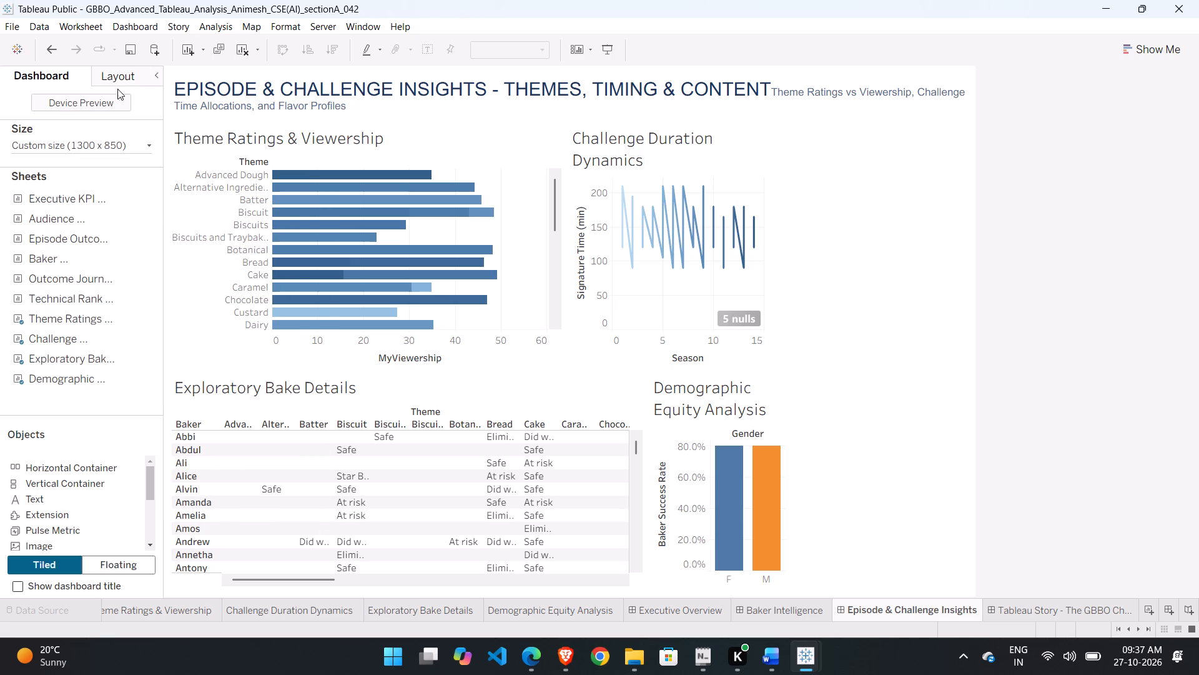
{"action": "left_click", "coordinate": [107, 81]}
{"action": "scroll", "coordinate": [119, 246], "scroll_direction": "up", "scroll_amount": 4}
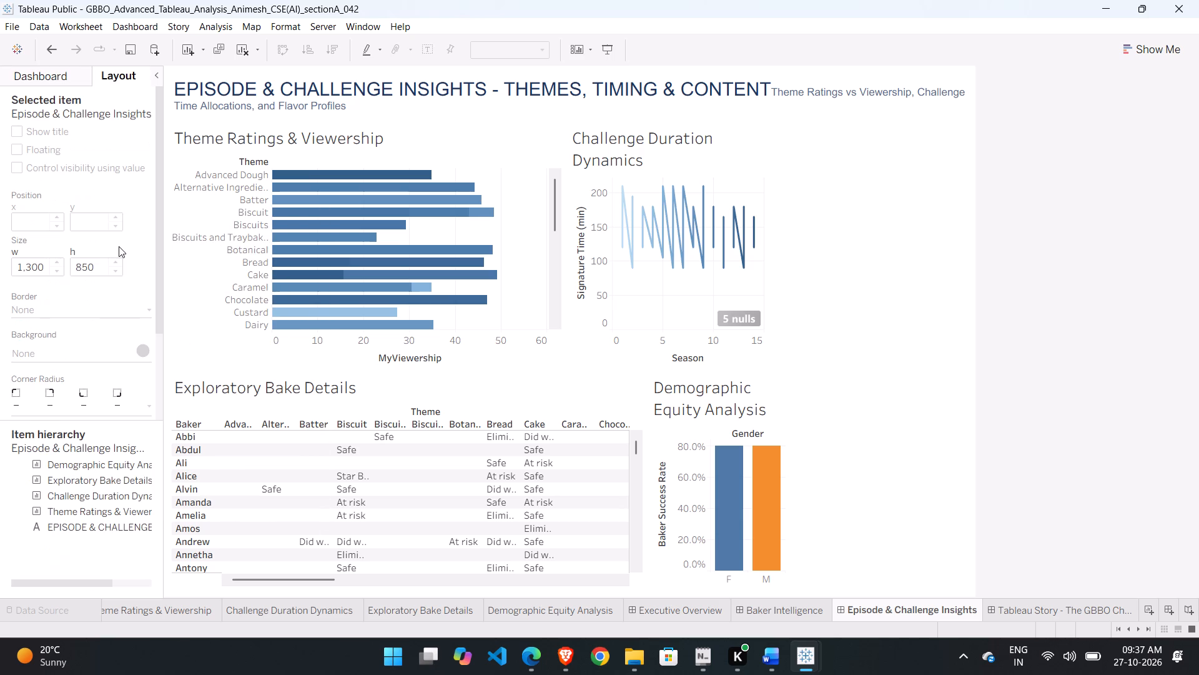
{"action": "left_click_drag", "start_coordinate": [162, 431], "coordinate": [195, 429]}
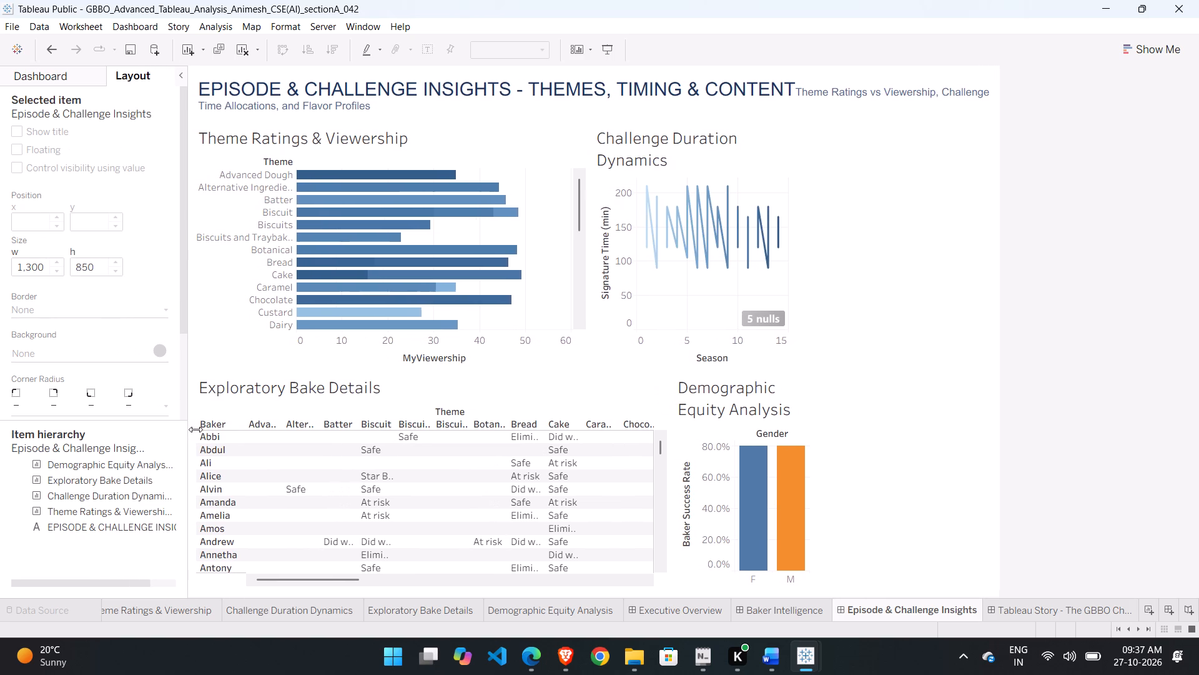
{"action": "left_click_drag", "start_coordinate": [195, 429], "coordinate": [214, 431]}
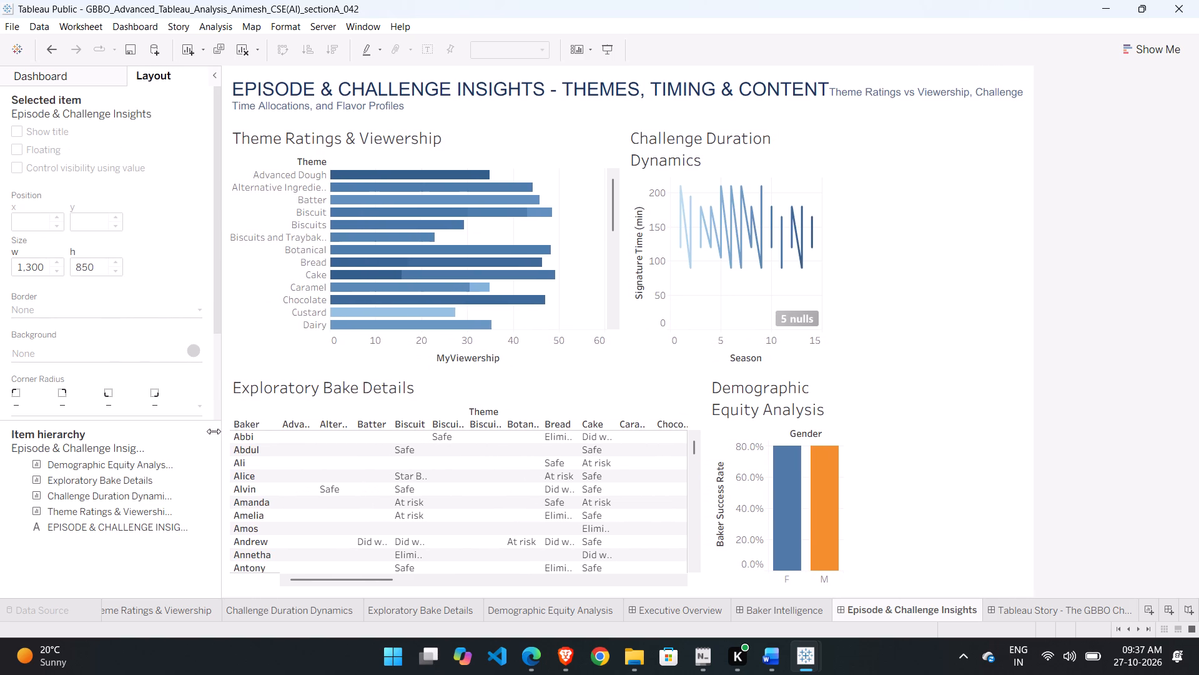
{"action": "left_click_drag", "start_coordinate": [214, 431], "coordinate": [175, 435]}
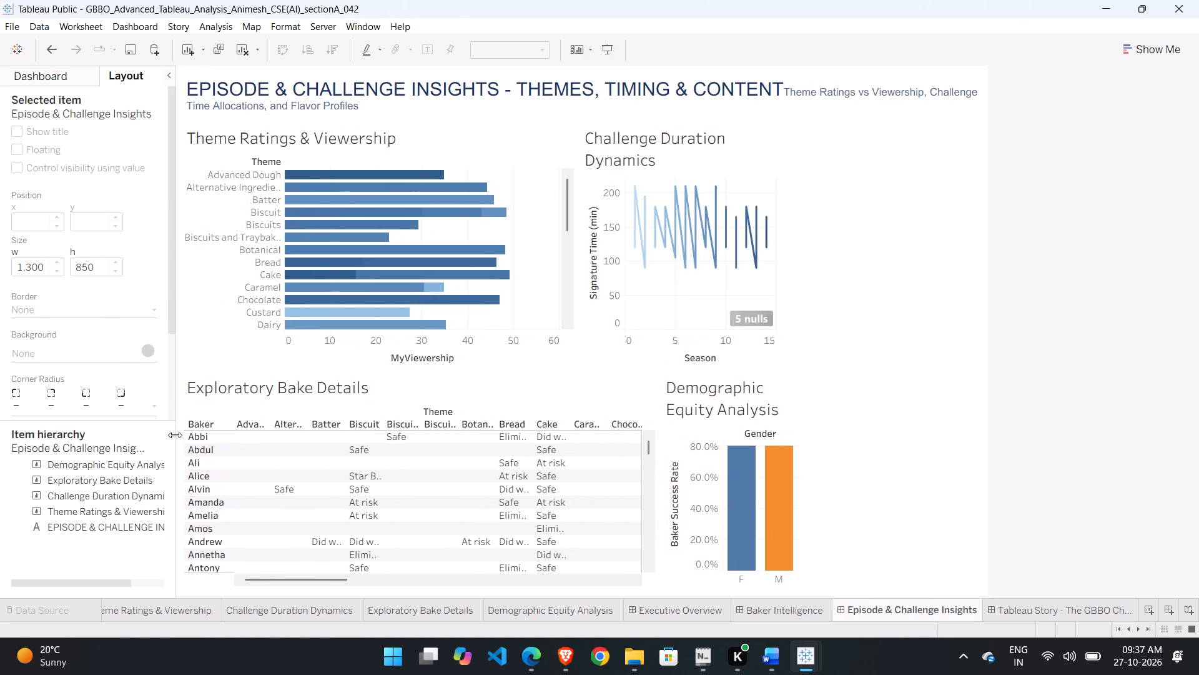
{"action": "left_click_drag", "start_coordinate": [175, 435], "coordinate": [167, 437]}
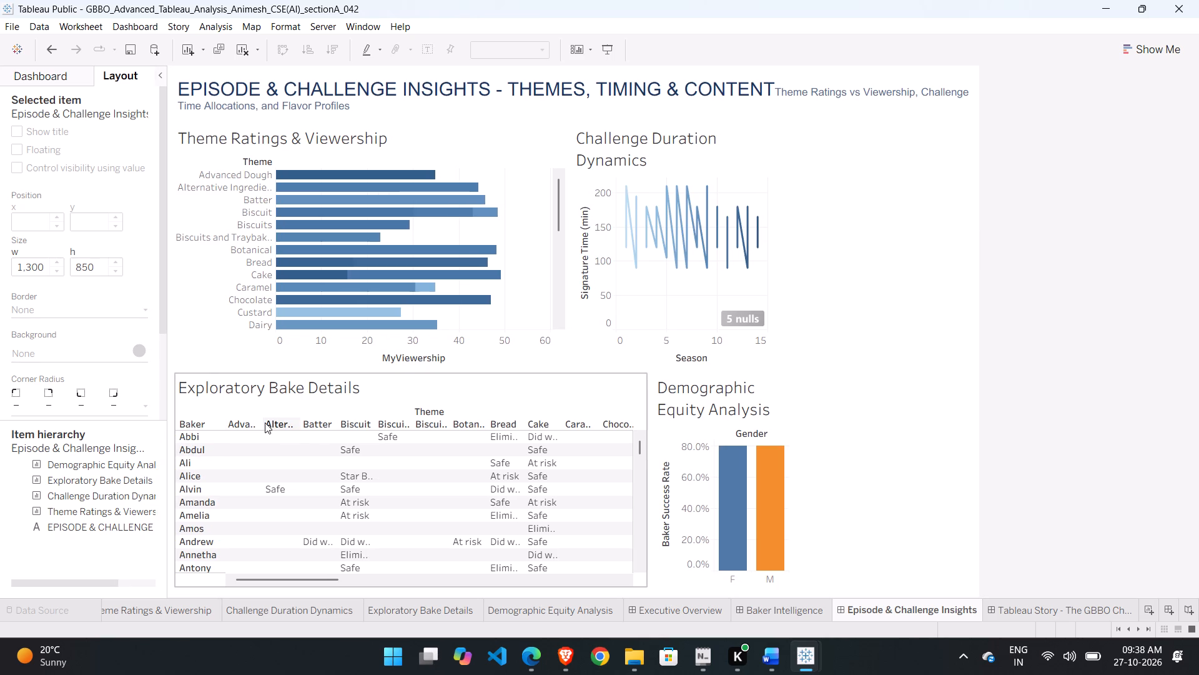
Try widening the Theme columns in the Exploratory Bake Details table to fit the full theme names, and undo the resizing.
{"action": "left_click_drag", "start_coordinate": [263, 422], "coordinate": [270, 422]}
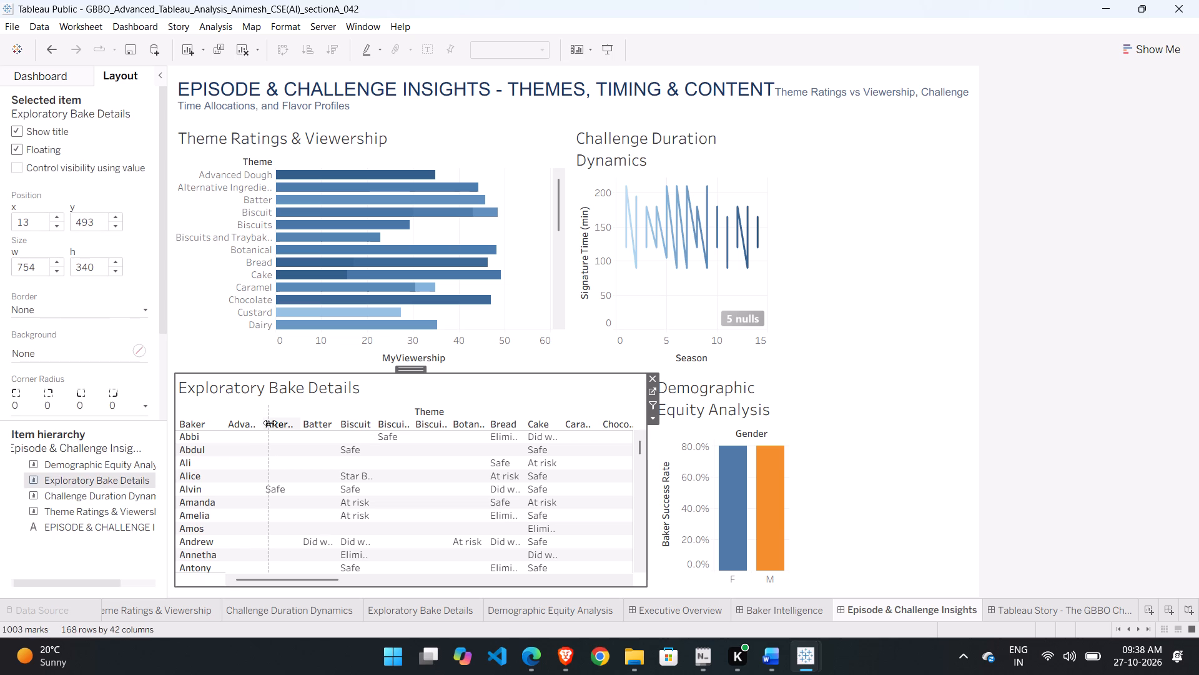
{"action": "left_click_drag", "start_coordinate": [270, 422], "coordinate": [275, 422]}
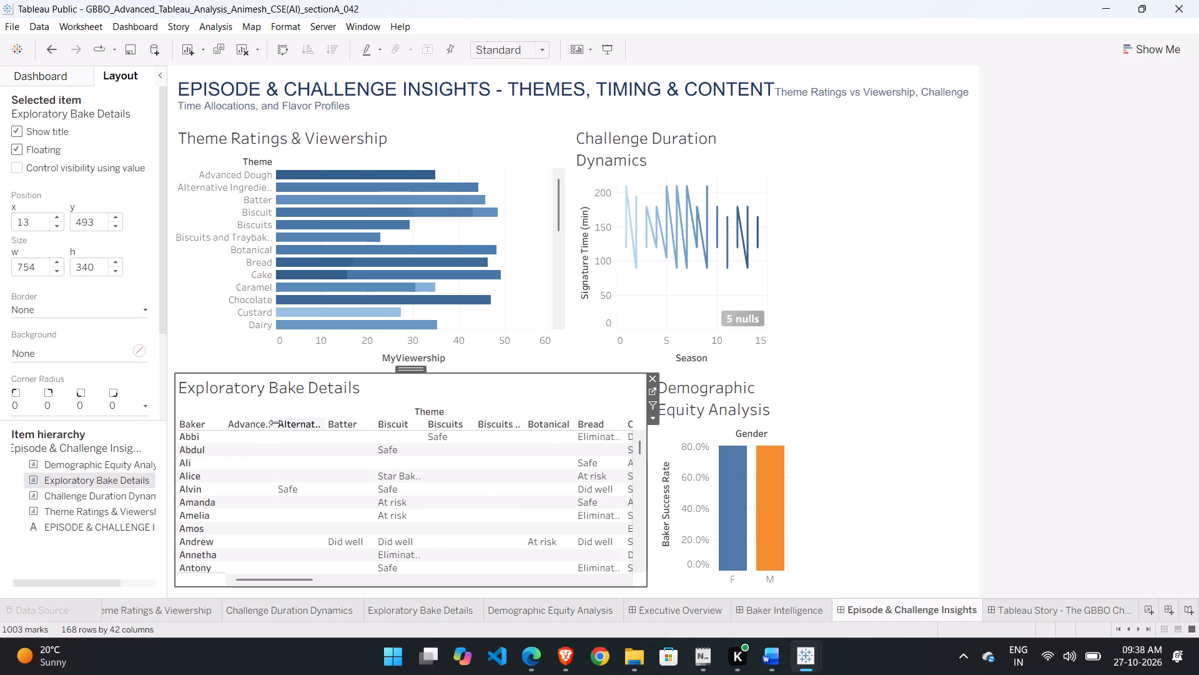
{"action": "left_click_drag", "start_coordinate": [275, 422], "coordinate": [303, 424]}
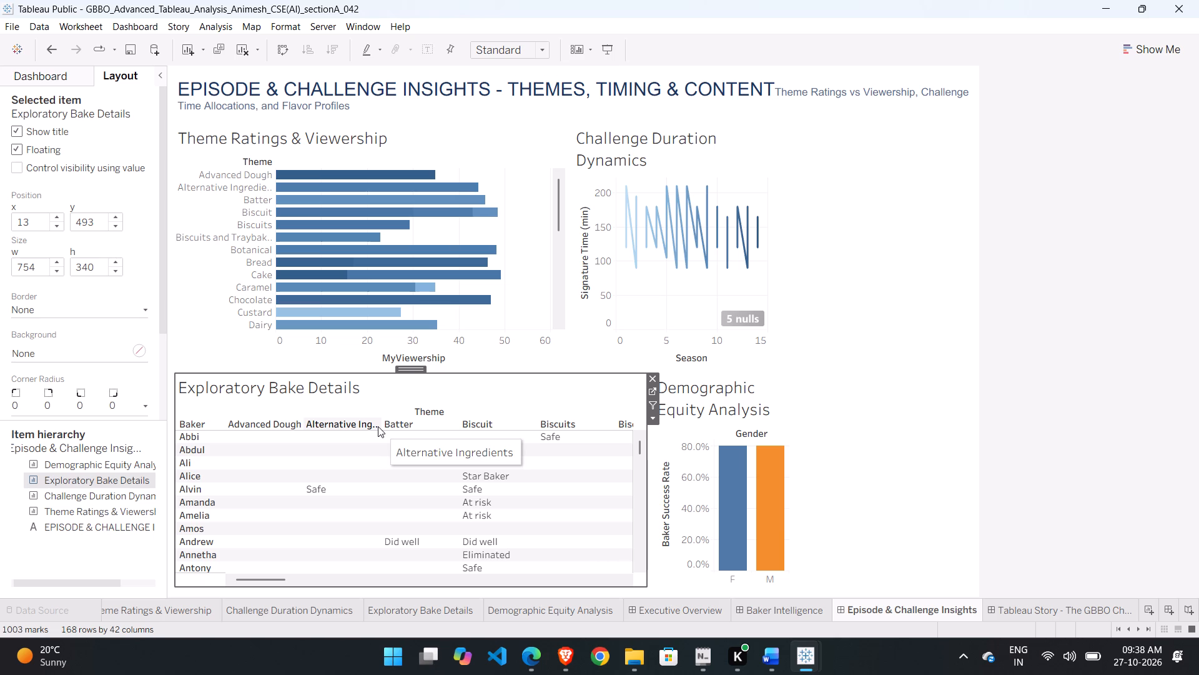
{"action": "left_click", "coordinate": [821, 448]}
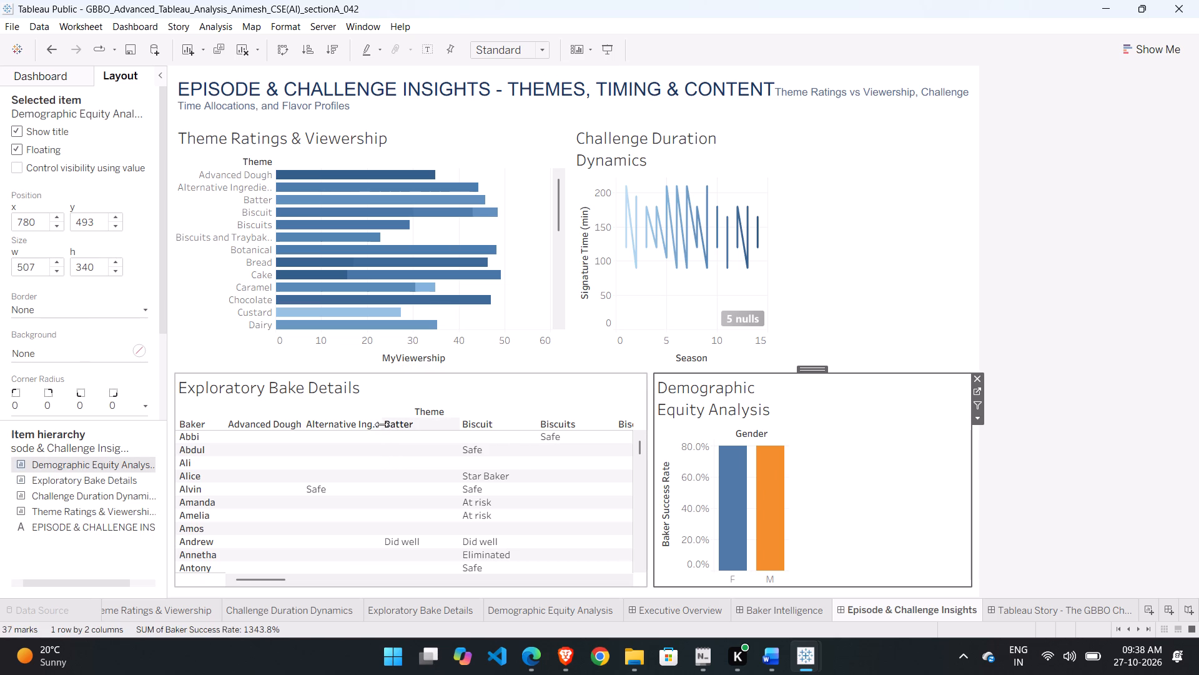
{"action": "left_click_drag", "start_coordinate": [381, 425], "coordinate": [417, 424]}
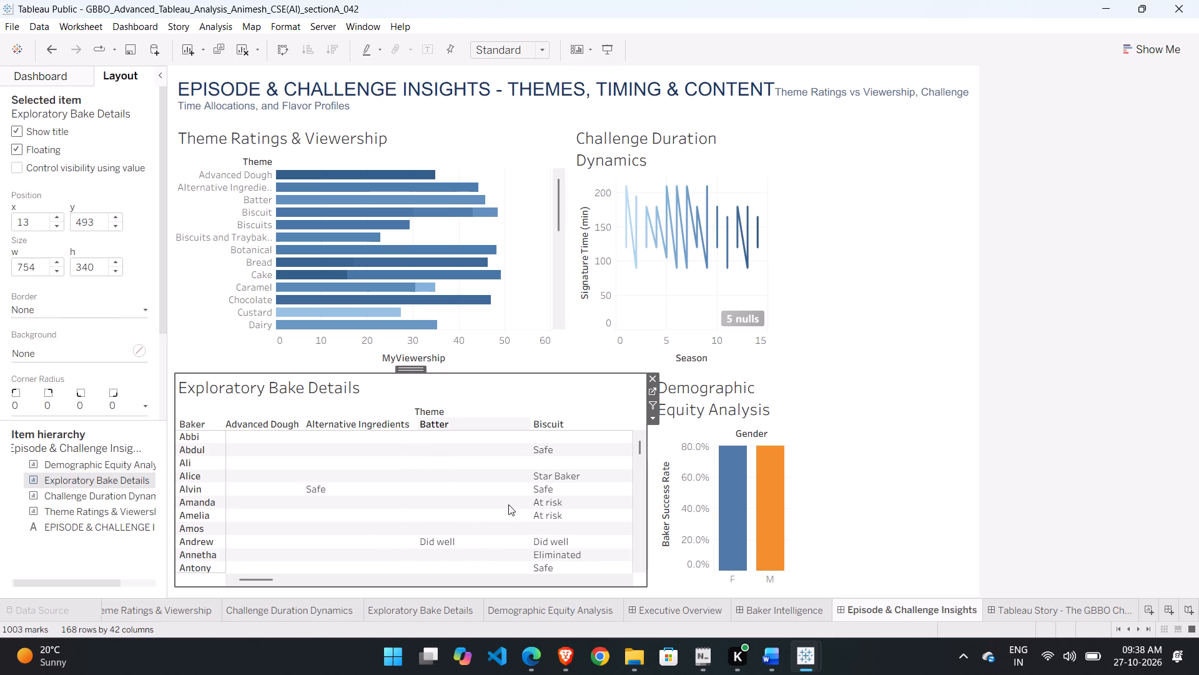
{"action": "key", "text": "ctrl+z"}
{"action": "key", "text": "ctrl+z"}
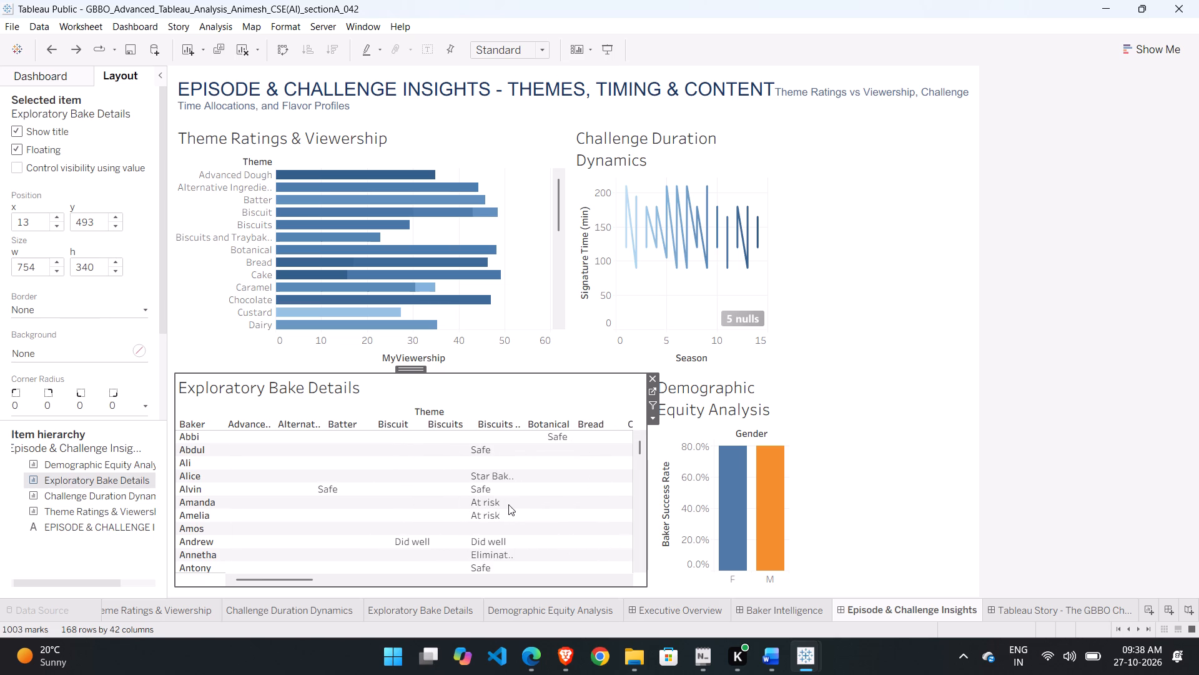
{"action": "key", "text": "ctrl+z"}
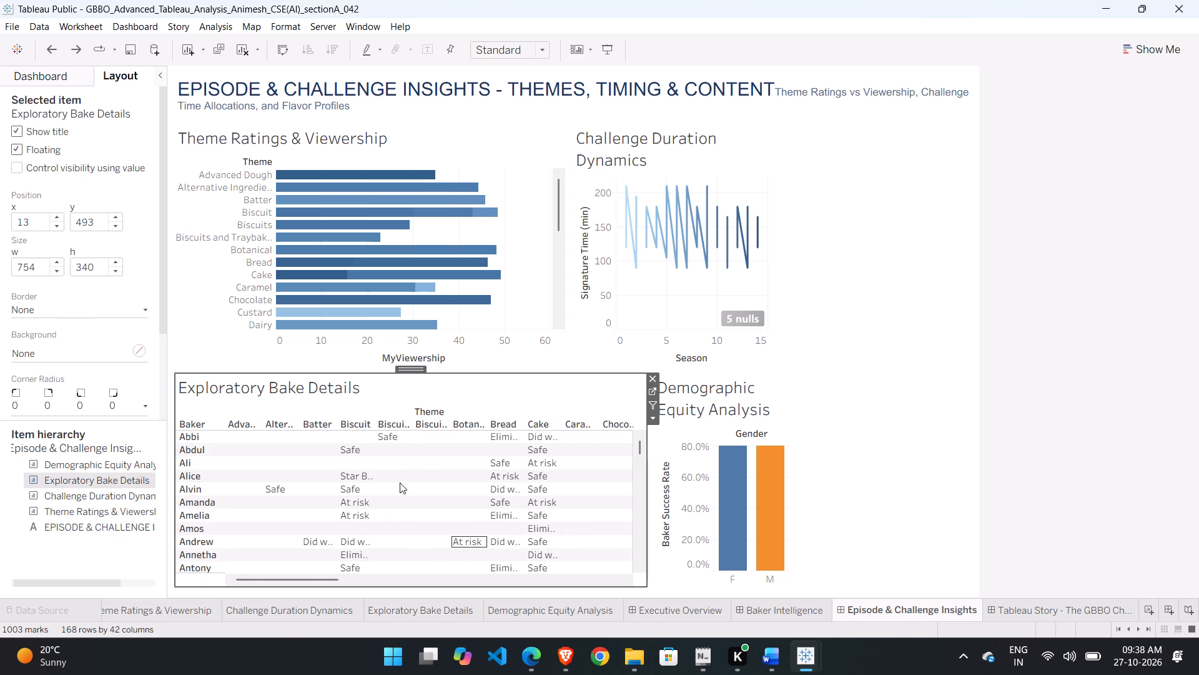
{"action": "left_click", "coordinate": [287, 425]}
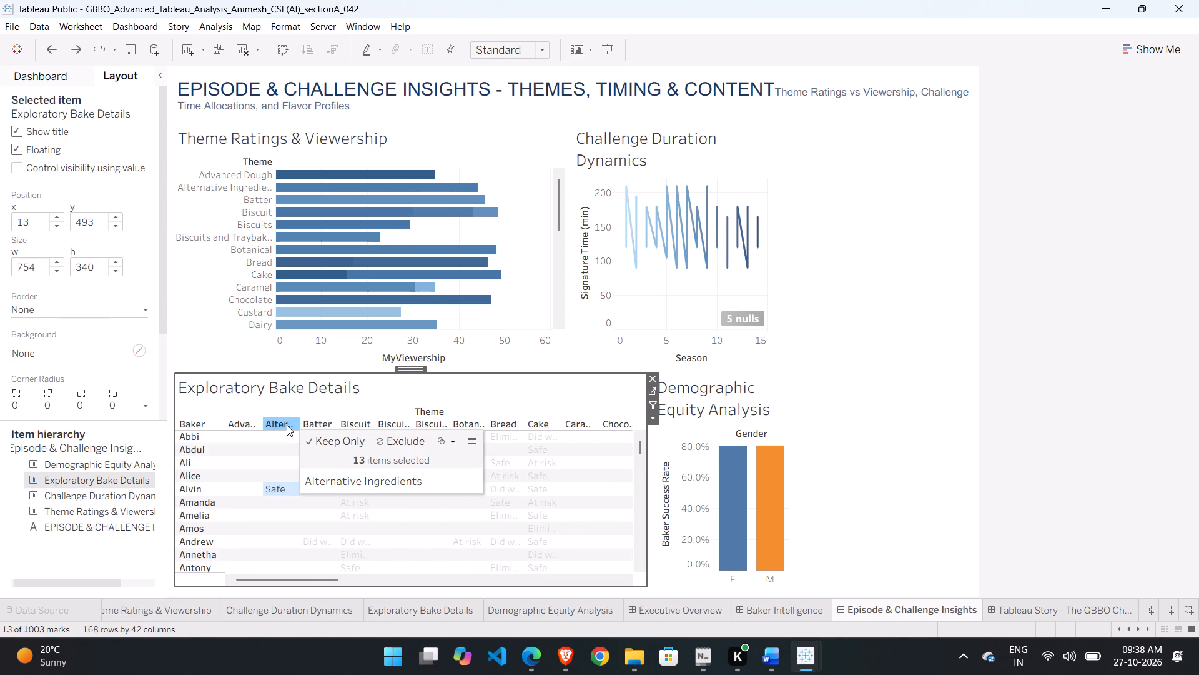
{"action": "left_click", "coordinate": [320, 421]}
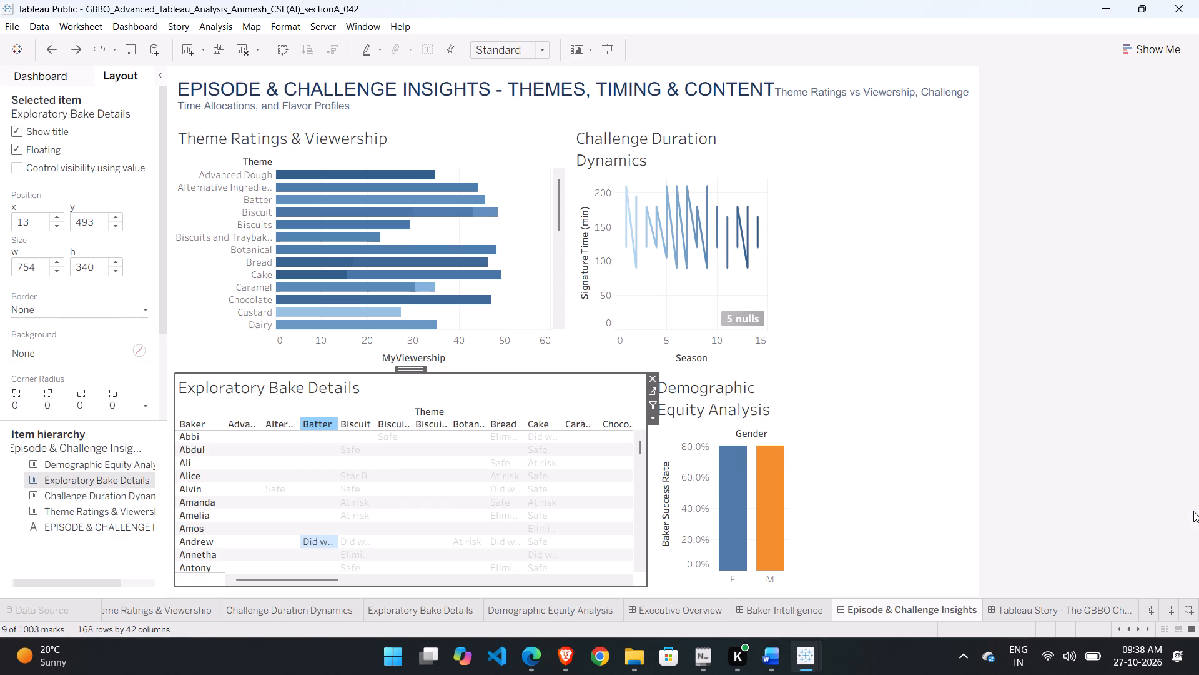
On the Baker Intelligence dashboard, move the floating Outcome Journey Heatmap down to about x 413, y 514.
{"action": "left_click", "coordinate": [766, 603]}
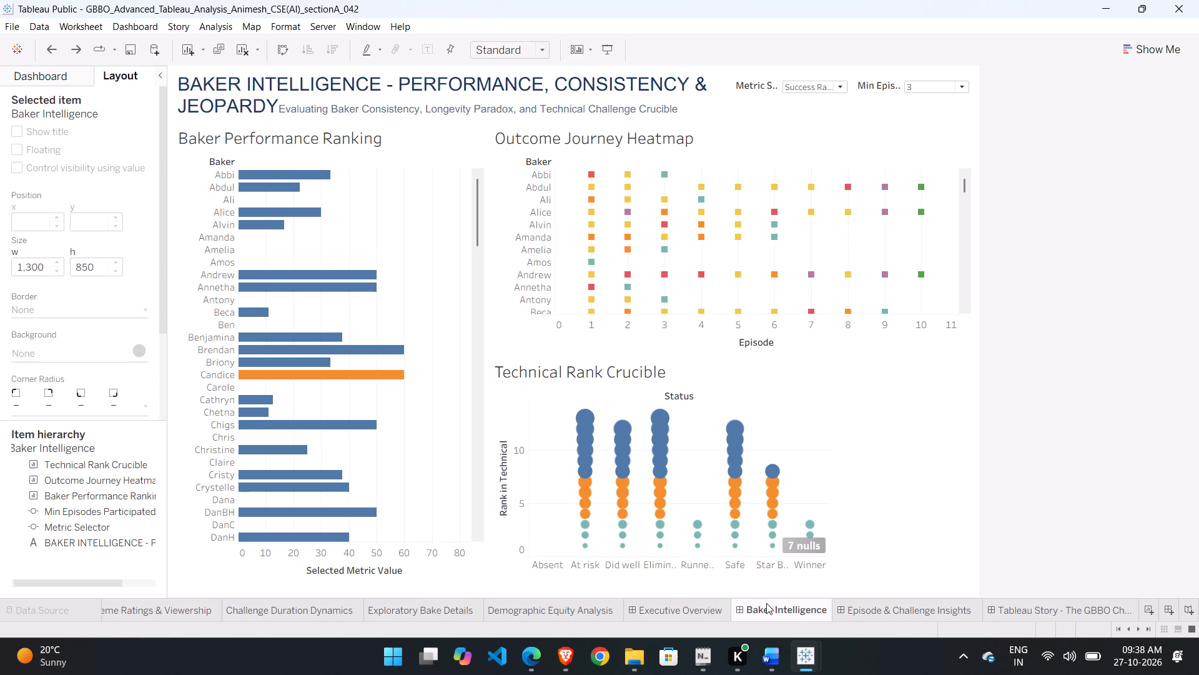
{"action": "left_click", "coordinate": [644, 615]}
{"action": "left_click", "coordinate": [771, 606]}
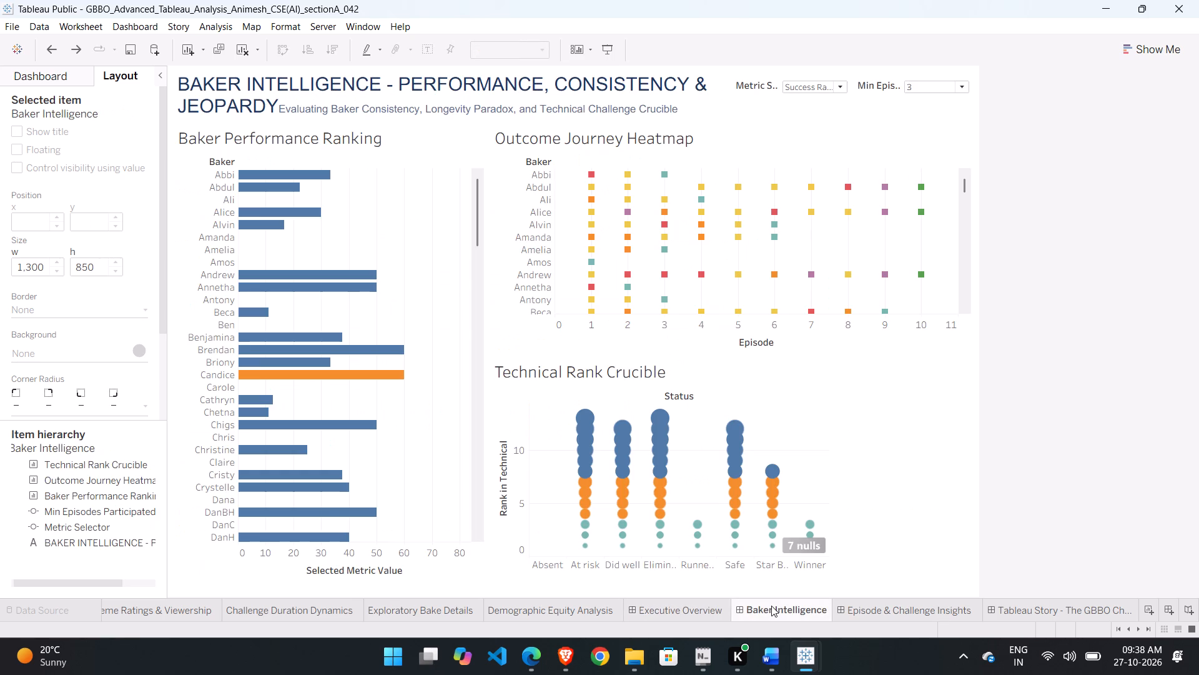
{"action": "left_click_drag", "start_coordinate": [598, 311], "coordinate": [606, 420]}
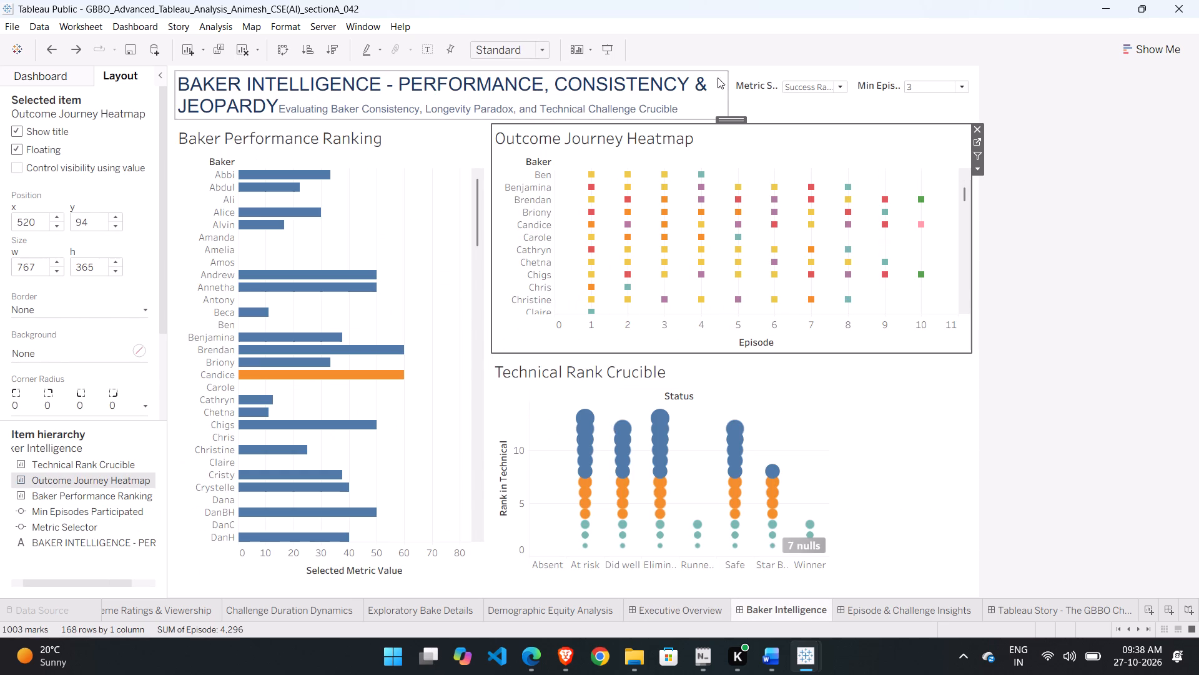
{"action": "double_click", "coordinate": [725, 118]}
{"action": "left_click_drag", "start_coordinate": [726, 122], "coordinate": [667, 294]}
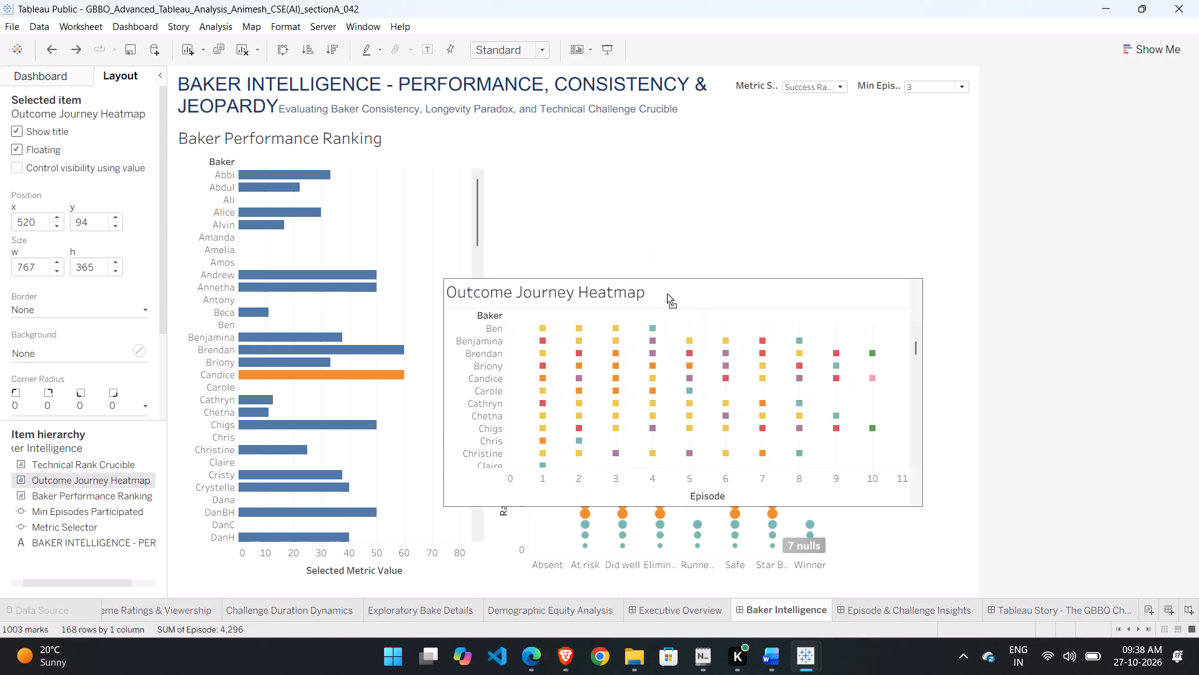
{"action": "left_click_drag", "start_coordinate": [667, 294], "coordinate": [659, 385]}
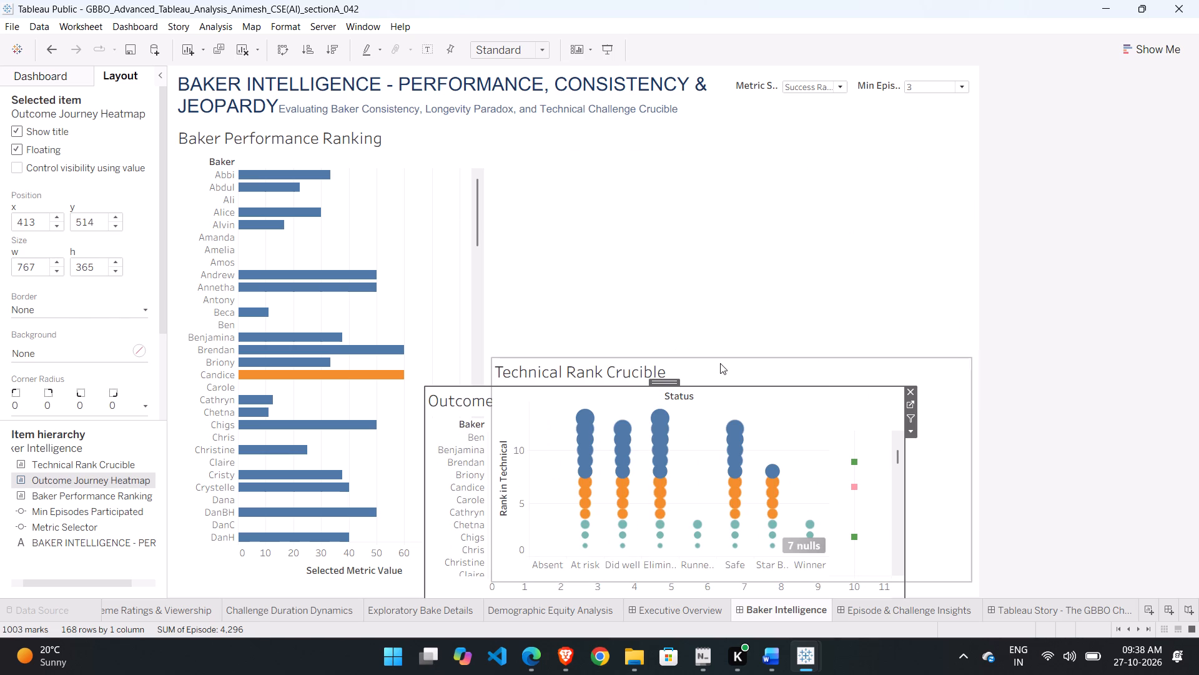
Move the floating Technical Rank Crucible chart up into the heatmap's former place, at about x 519, y 134.
{"action": "left_click", "coordinate": [720, 363]}
{"action": "left_click_drag", "start_coordinate": [731, 355], "coordinate": [716, 143]}
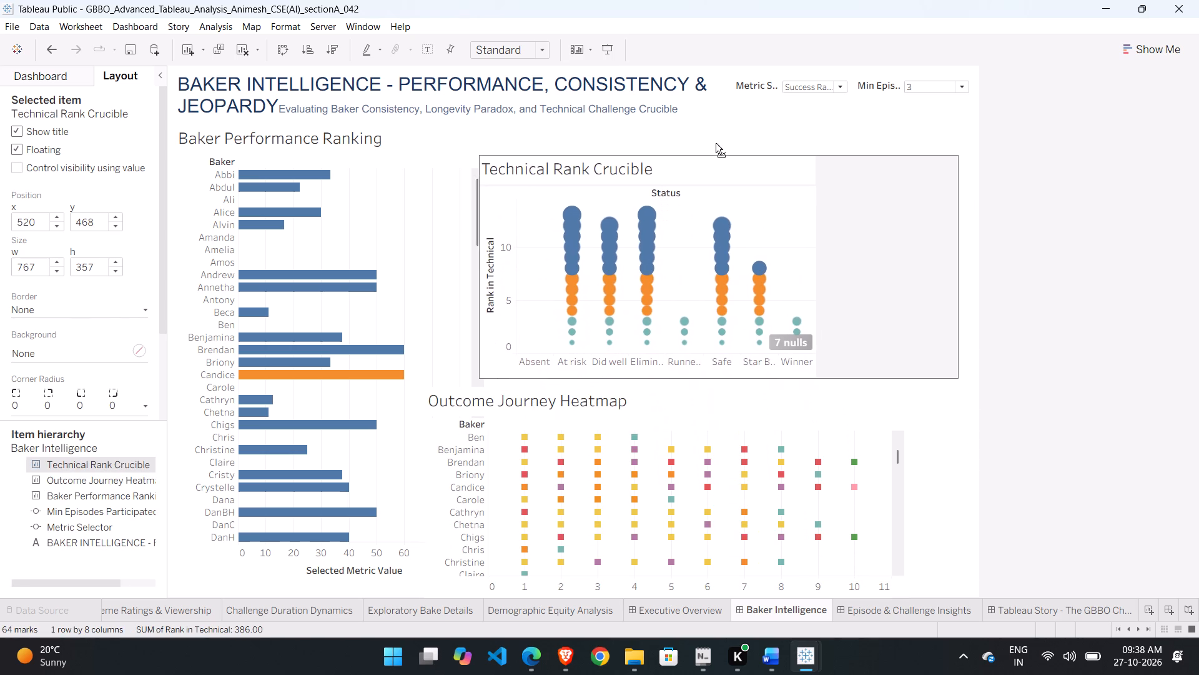
{"action": "left_click_drag", "start_coordinate": [716, 143], "coordinate": [730, 146]}
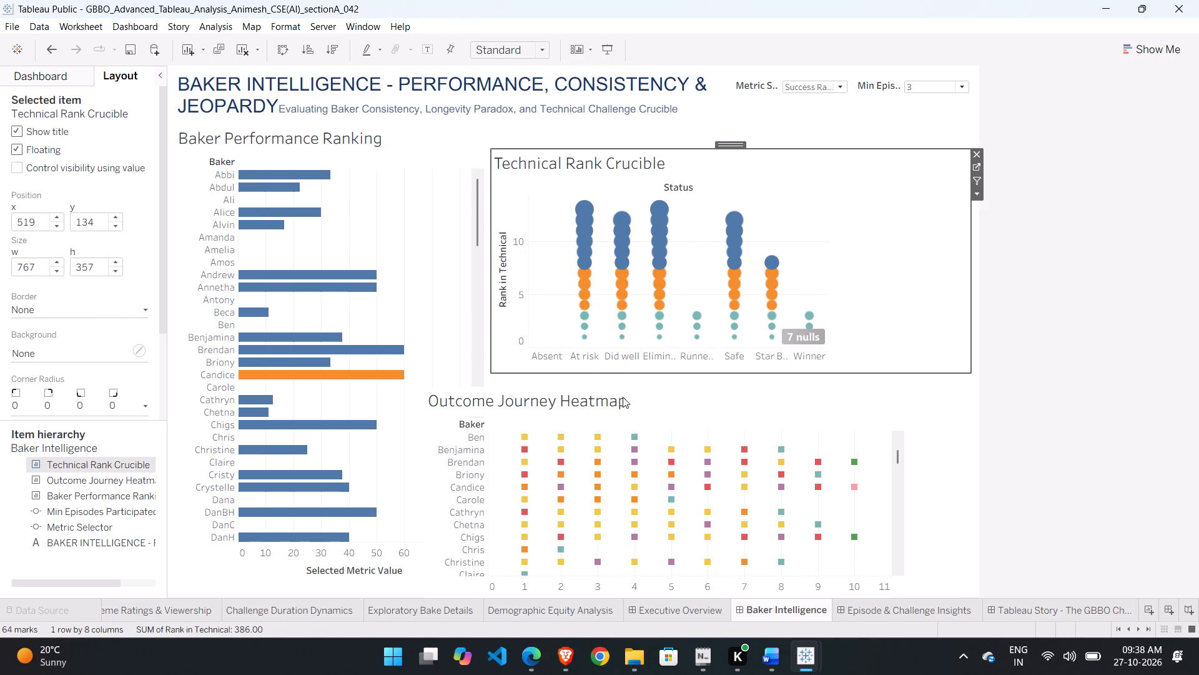
Reposition the Outcome Journey Heatmap beneath the Technical Rank Crucible chart.
{"action": "left_click", "coordinate": [650, 394]}
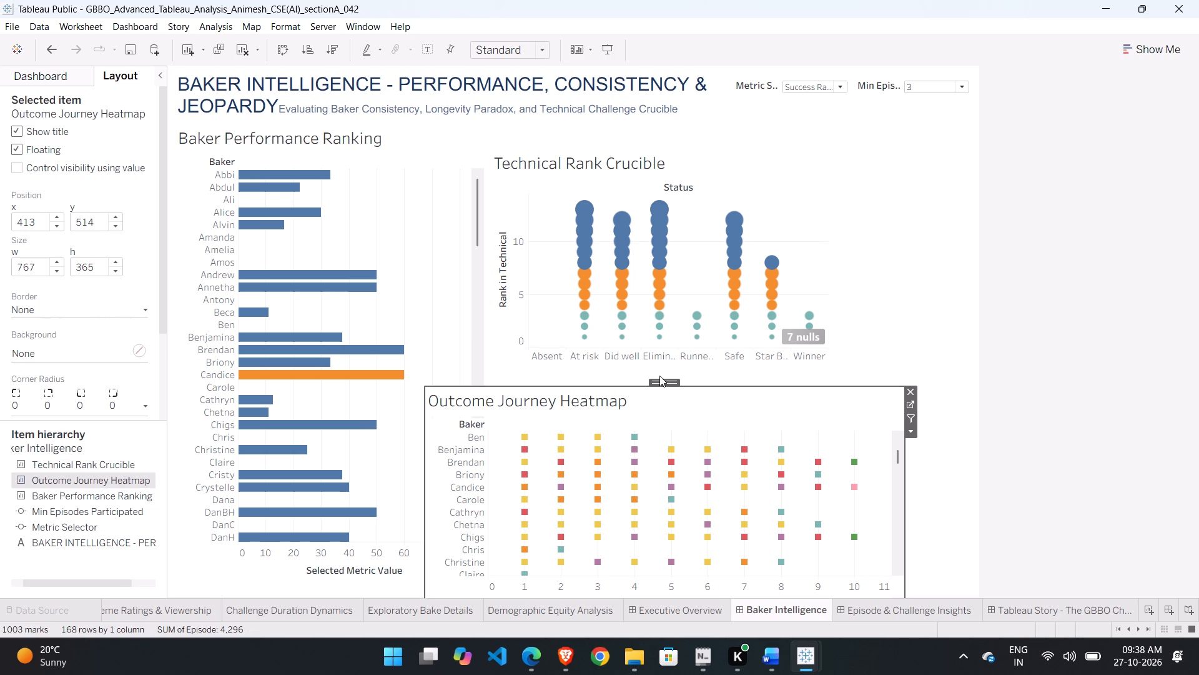
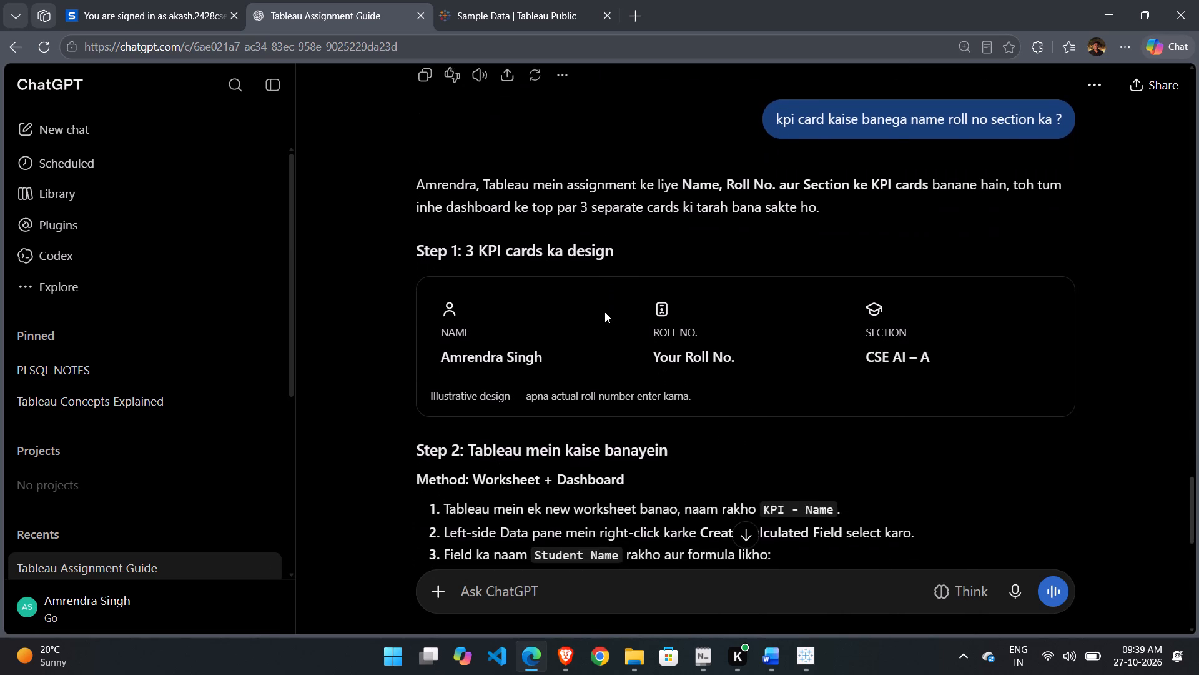
{"action": "scroll", "coordinate": [604, 312], "scroll_direction": "down", "scroll_amount": 2}
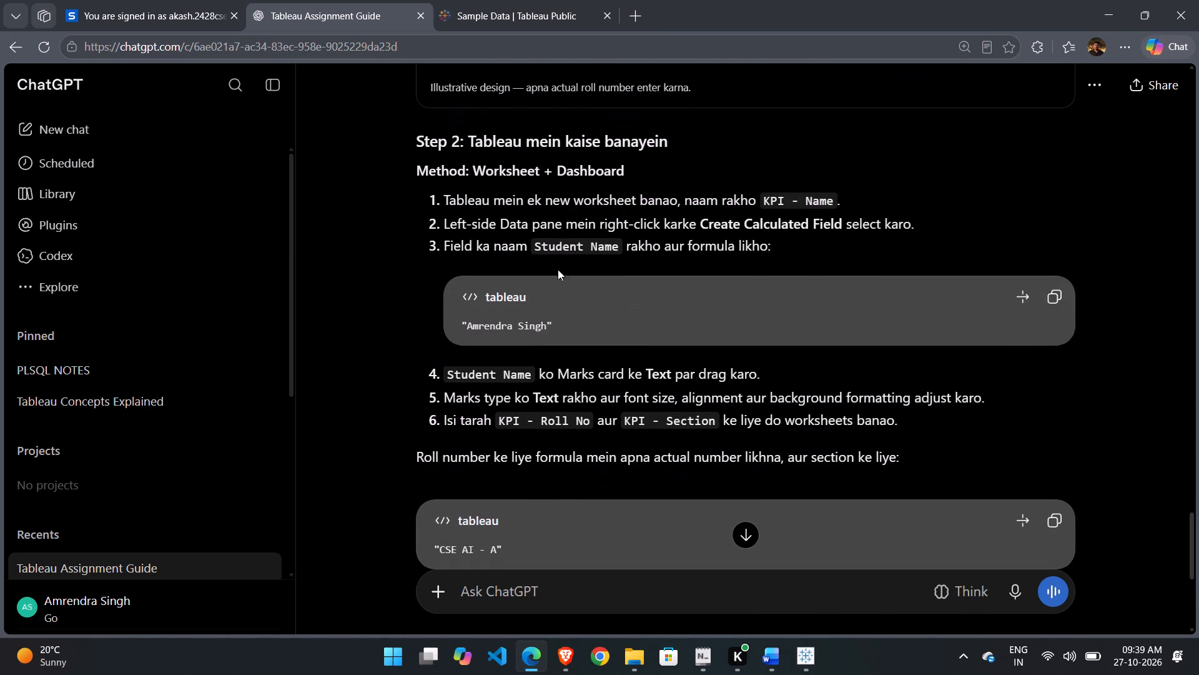
{"action": "left_click_drag", "start_coordinate": [595, 196], "coordinate": [728, 194]}
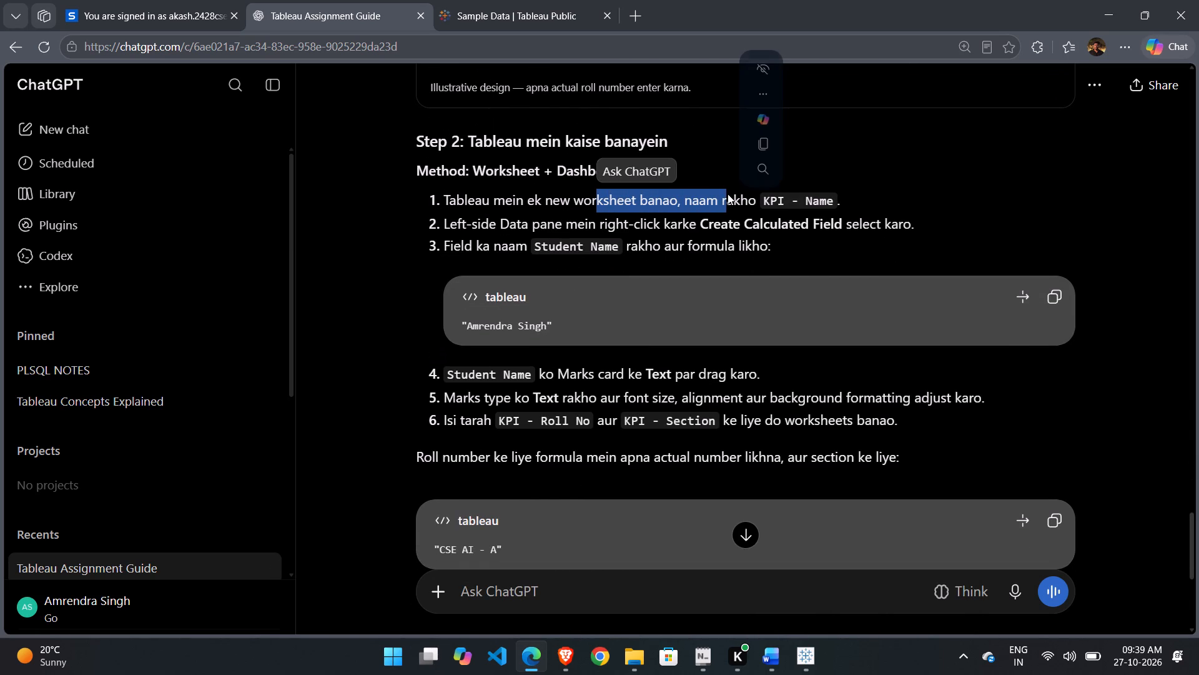
{"action": "left_click", "coordinate": [799, 191]}
Switch to the GBBO workbook in Tableau and add a new blank worksheet.
{"action": "left_click", "coordinate": [798, 674]}
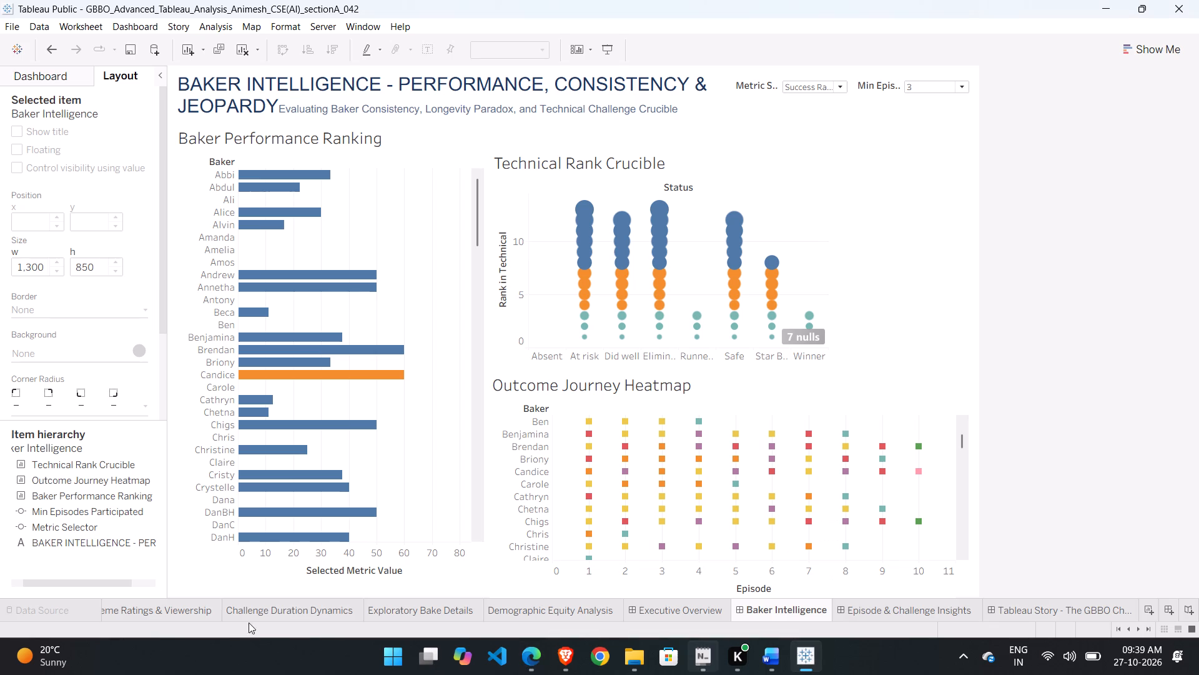
{"action": "scroll", "coordinate": [242, 619], "scroll_direction": "right", "scroll_amount": 8}
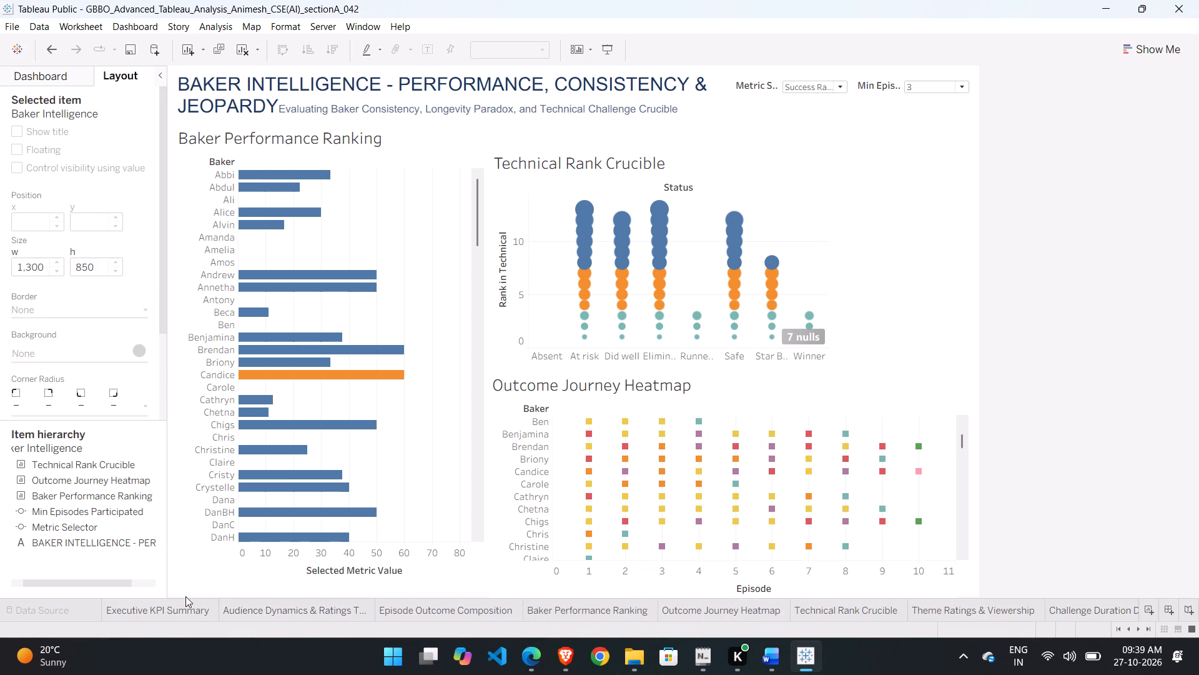
{"action": "left_click", "coordinate": [1155, 606]}
Move the new blank worksheet to the front of the sheet order, before Executive KPI Summary.
{"action": "left_click_drag", "start_coordinate": [1113, 609], "coordinate": [591, 612]}
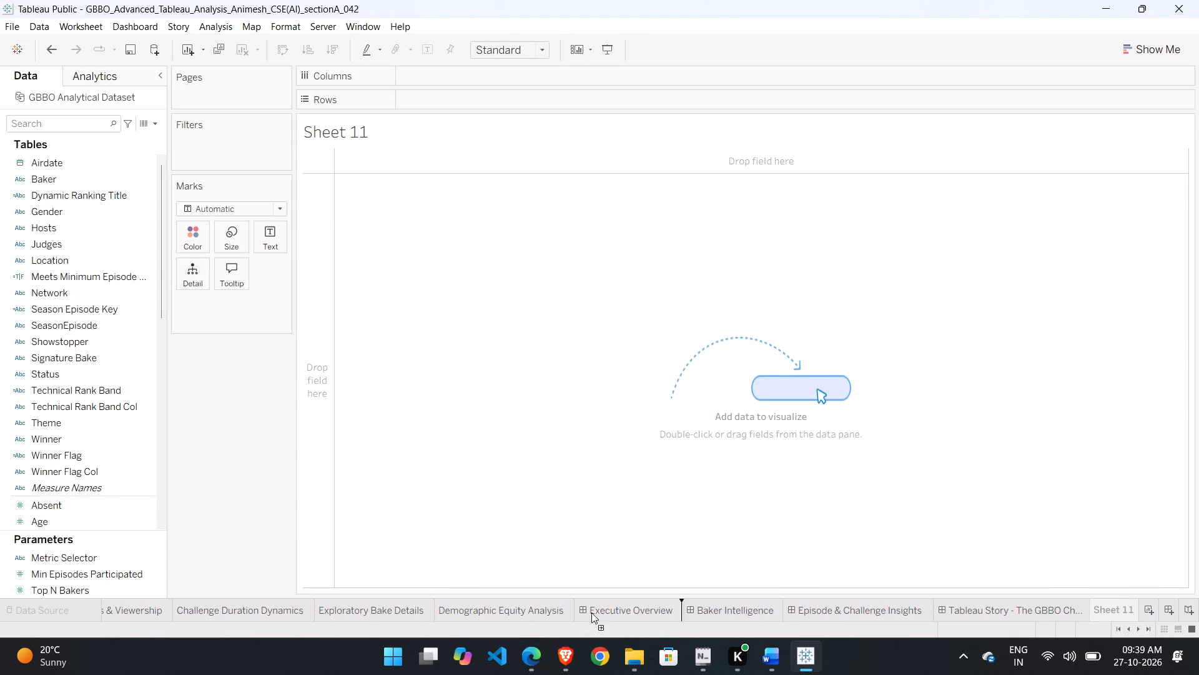
{"action": "left_click_drag", "start_coordinate": [591, 612], "coordinate": [254, 620]}
{"action": "left_click_drag", "start_coordinate": [254, 620], "coordinate": [51, 620]}
{"action": "left_click_drag", "start_coordinate": [51, 620], "coordinate": [116, 611]}
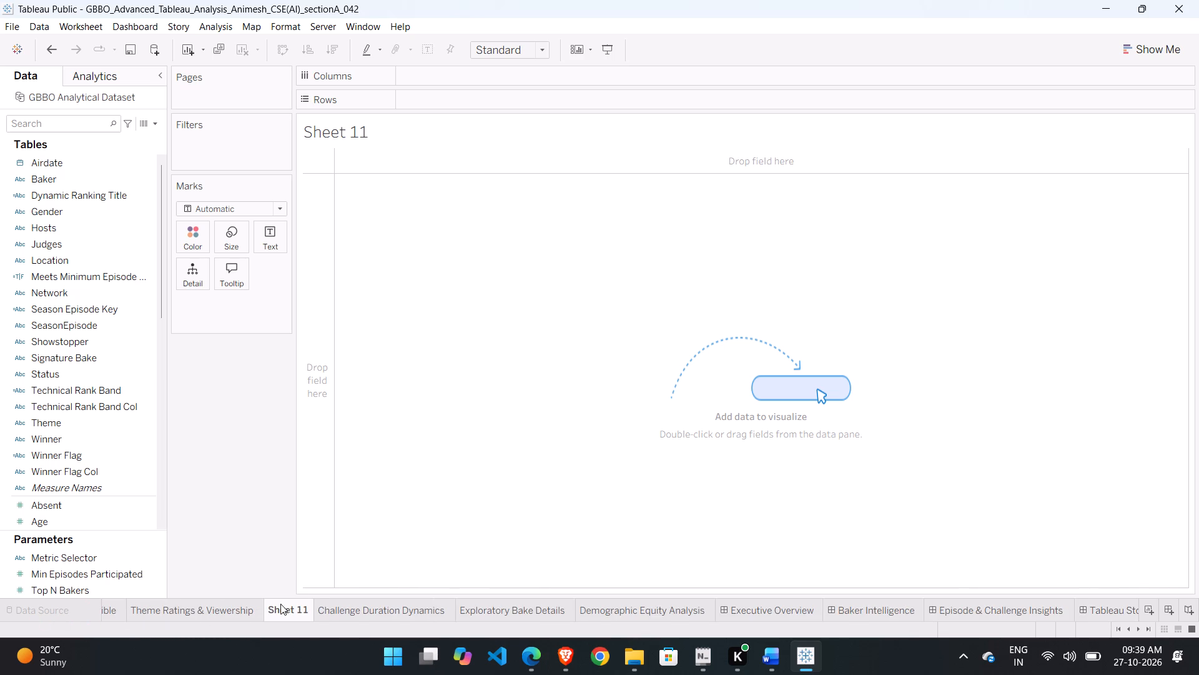
{"action": "scroll", "coordinate": [294, 604], "scroll_direction": "right", "scroll_amount": 6}
{"action": "left_click_drag", "start_coordinate": [1073, 610], "coordinate": [114, 613]}
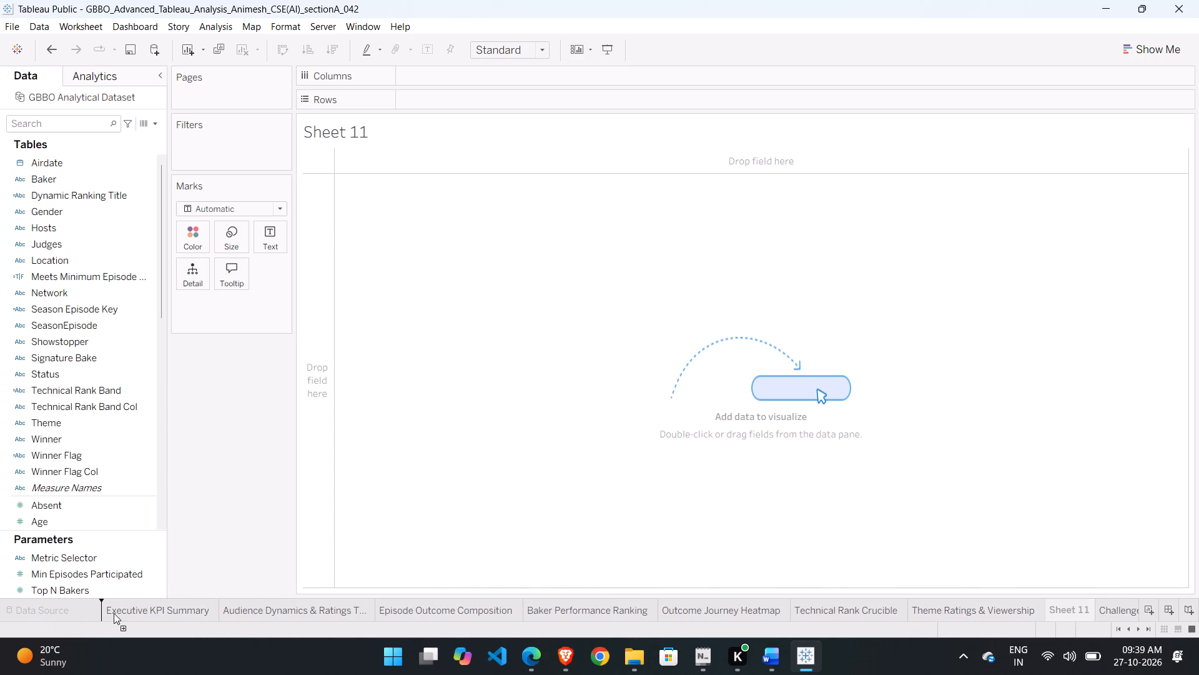
{"action": "left_click_drag", "start_coordinate": [114, 613], "coordinate": [106, 613]}
Rename the new blank worksheet as My INFO.
{"action": "key", "text": "F2"}
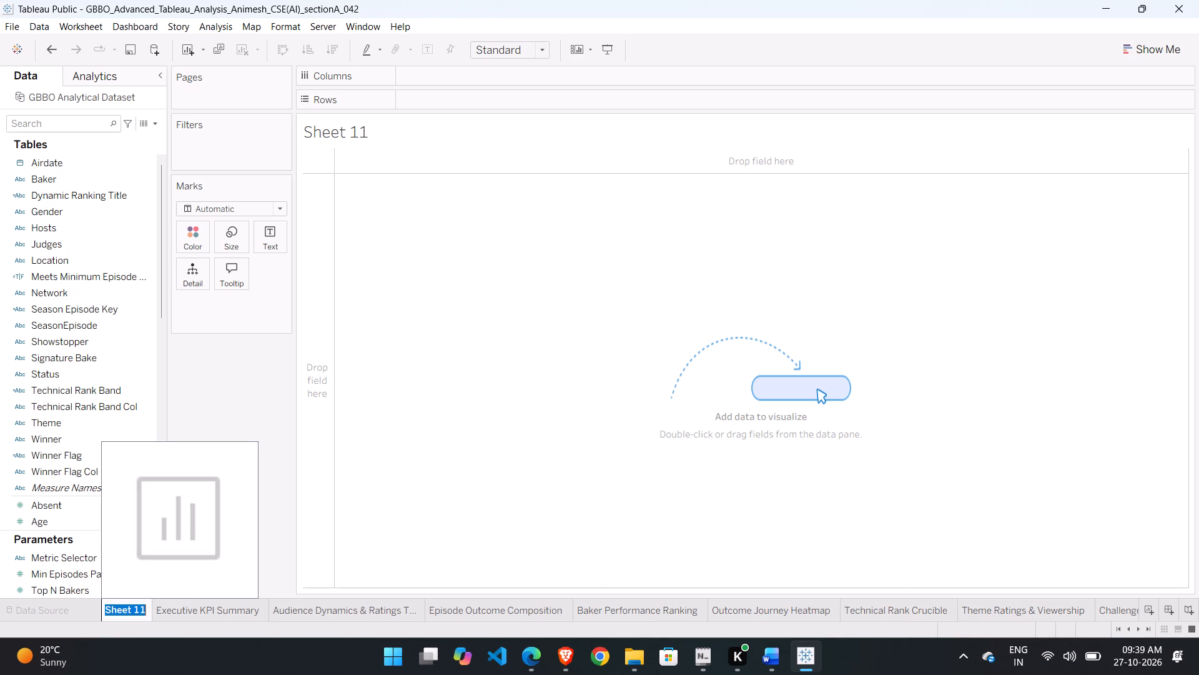
{"action": "key", "text": "BackSpace"}
{"action": "key", "text": "shift+m"}
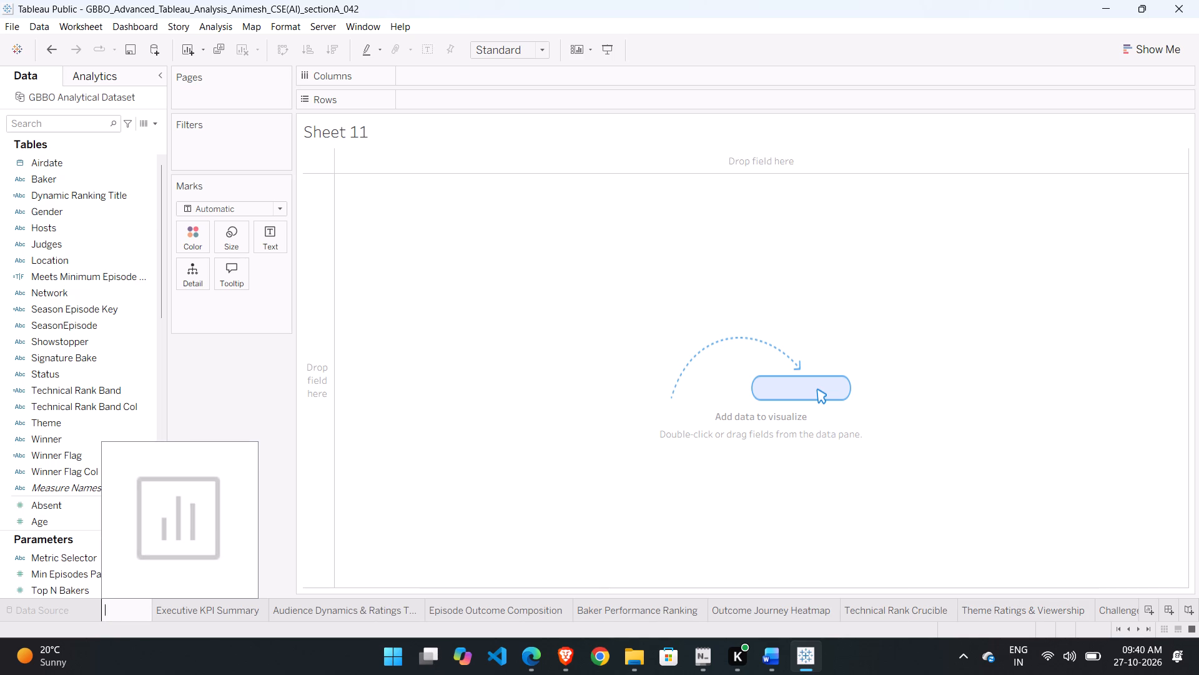
{"action": "key", "text": "y"}
{"action": "key", "text": "space"}
{"action": "type", "text": "INFO"}
{"action": "key", "text": "Return"}
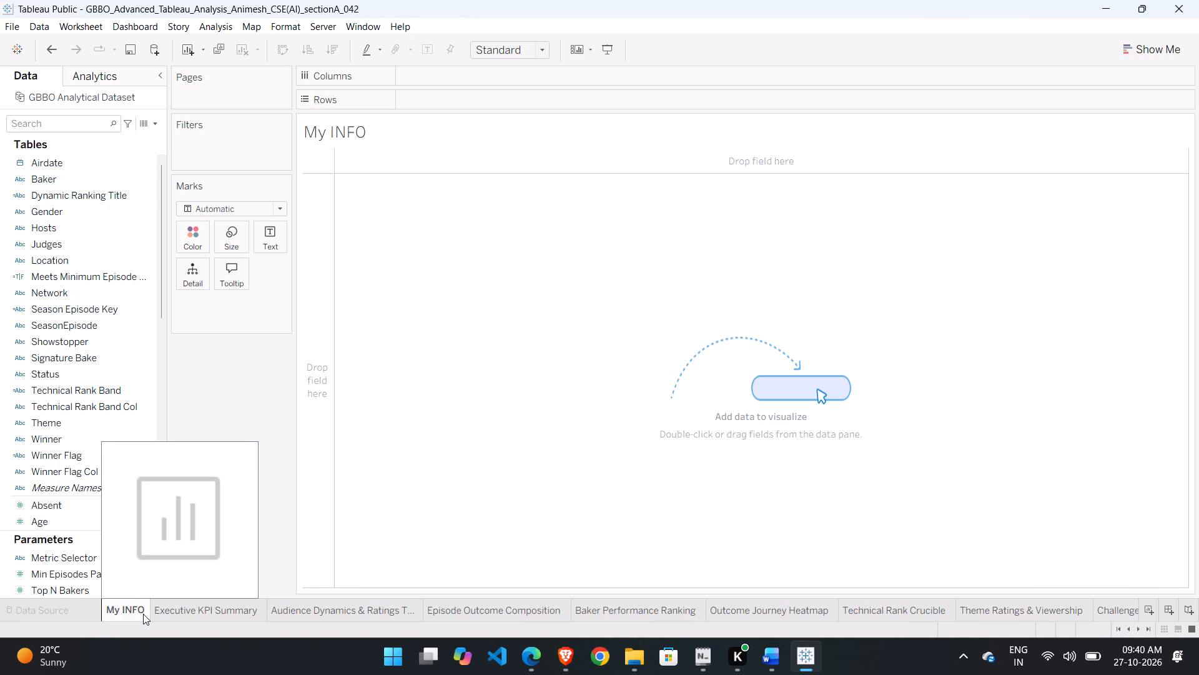
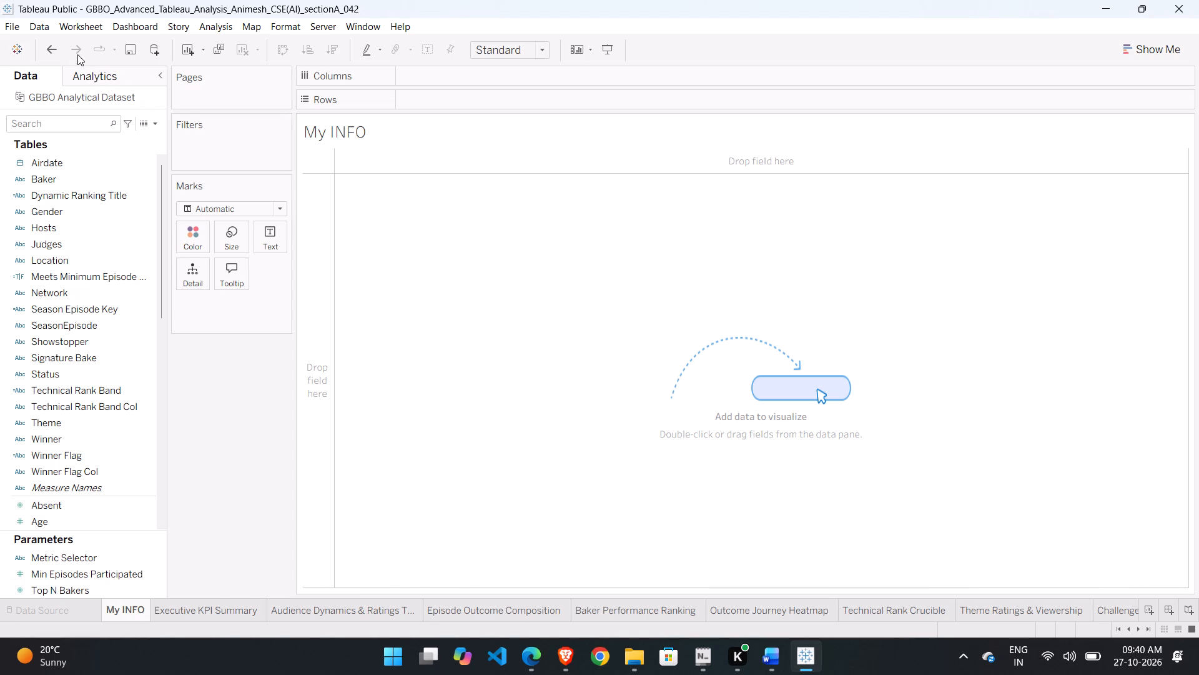
Recheck ChatGPT's calculated-field instructions in Edge and open a new calculated field for the My INFO worksheet in Tableau.
{"action": "left_click", "coordinate": [539, 656]}
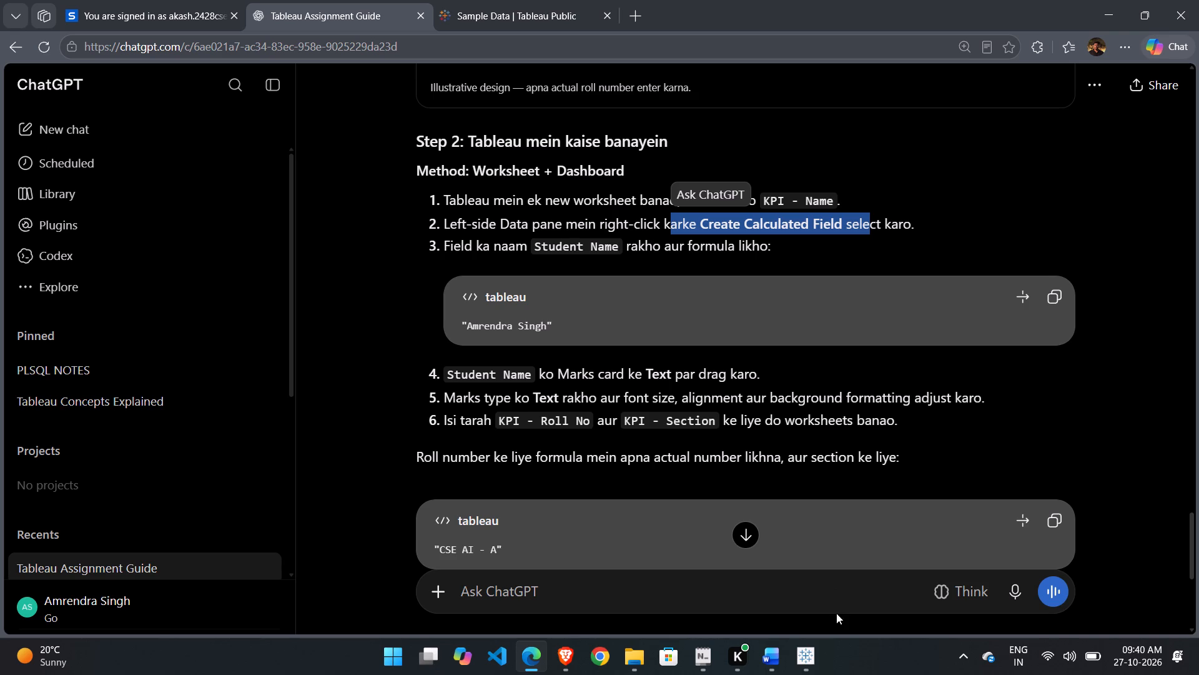
{"action": "left_click", "coordinate": [817, 667]}
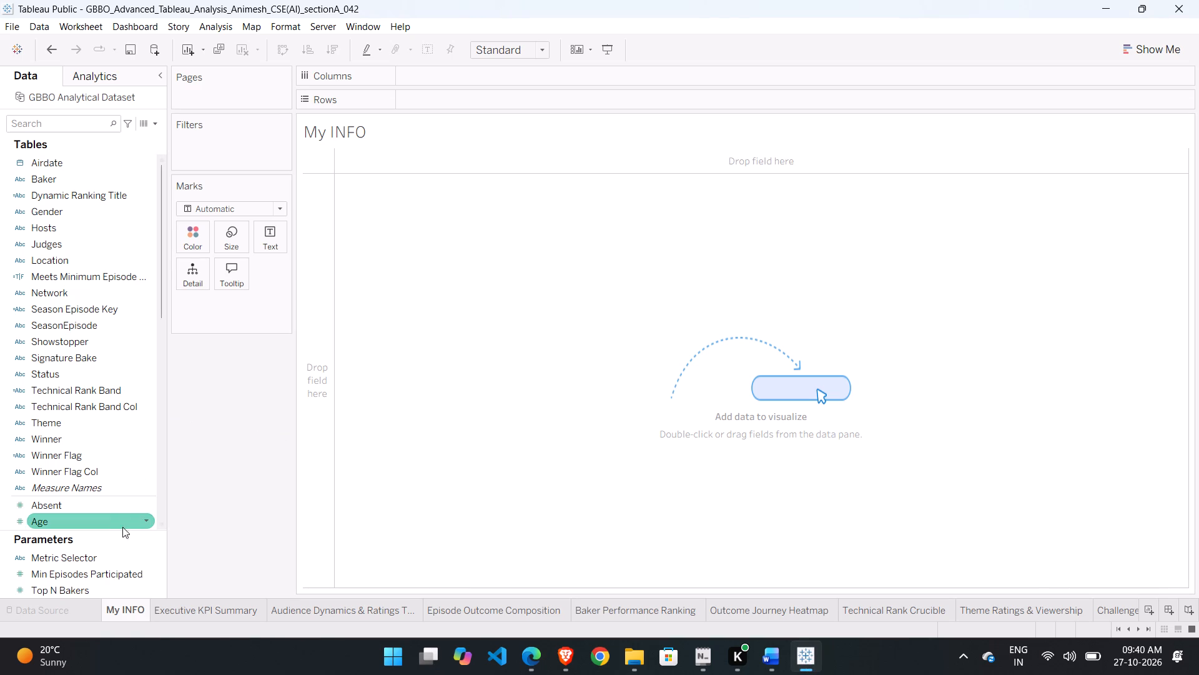
{"action": "right_click", "coordinate": [113, 151]}
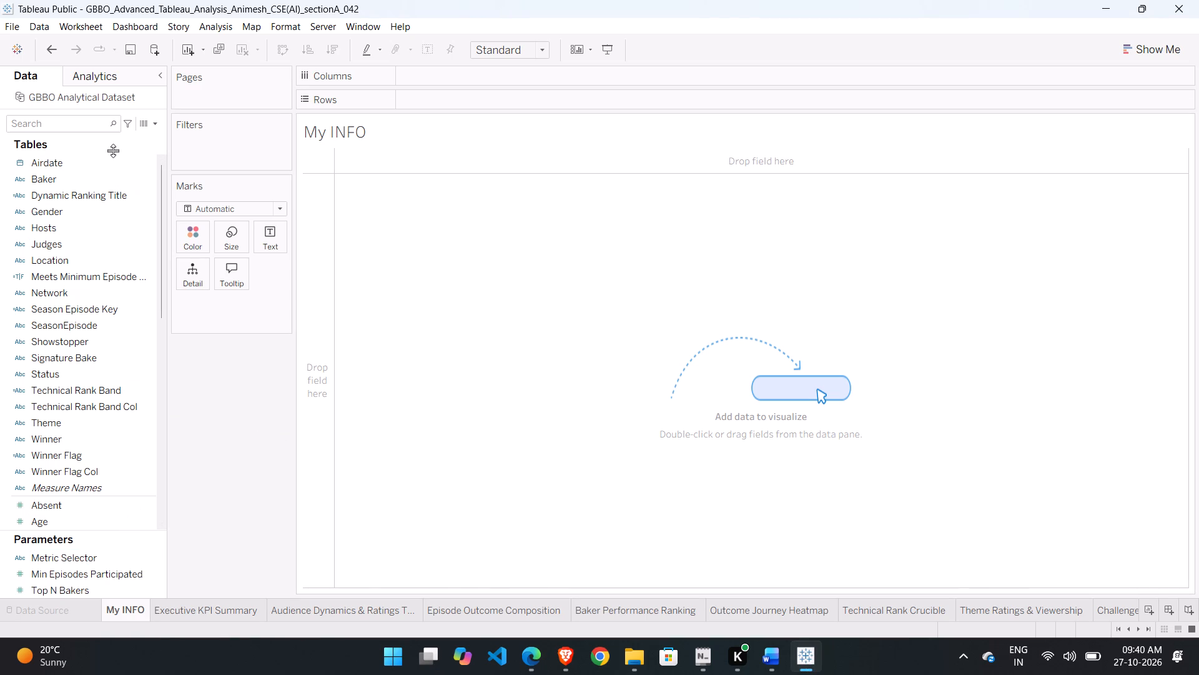
{"action": "right_click", "coordinate": [147, 147]}
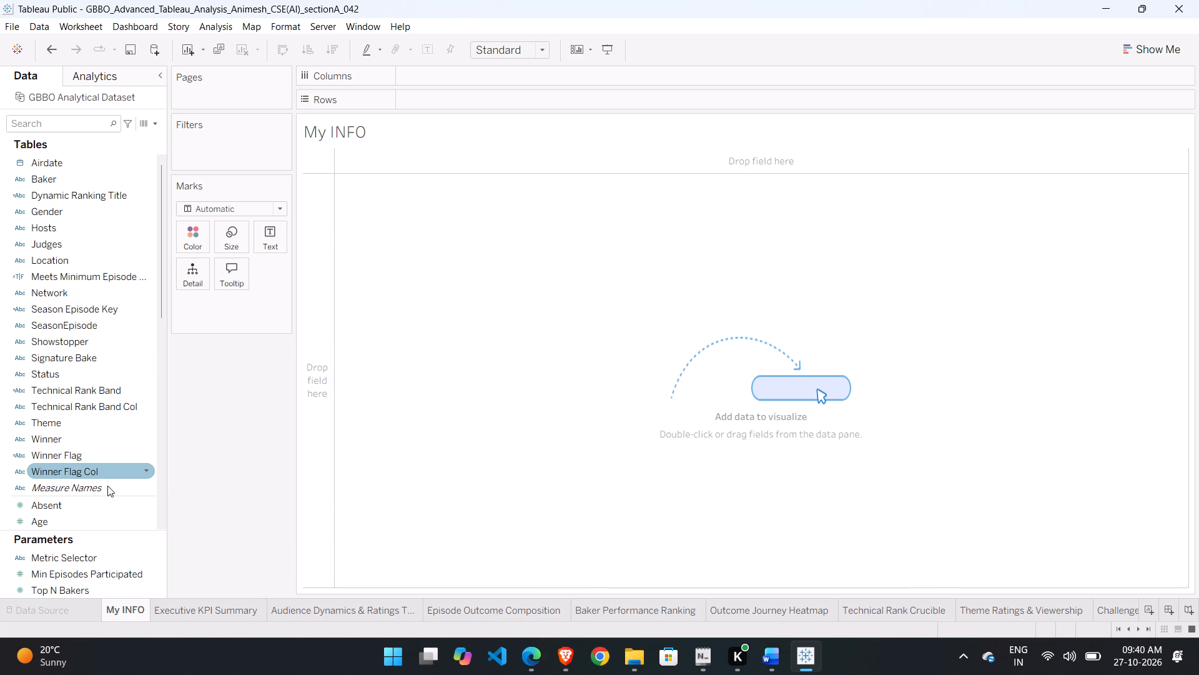
{"action": "right_click", "coordinate": [94, 542]}
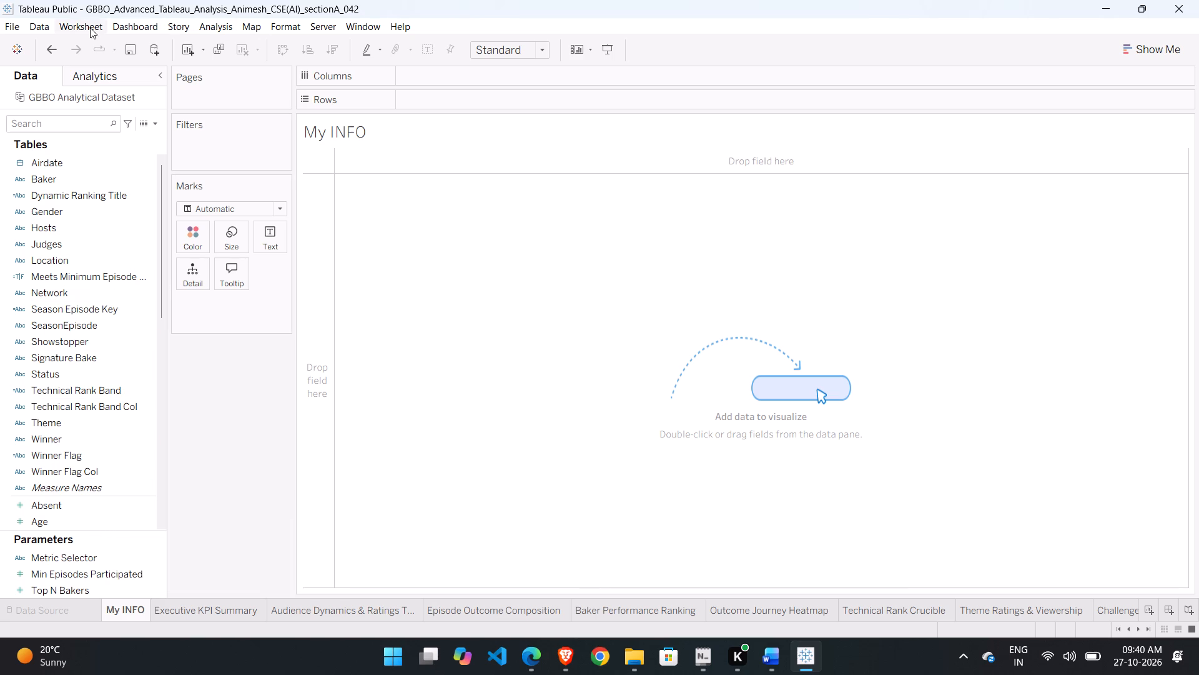
{"action": "left_click", "coordinate": [44, 28]}
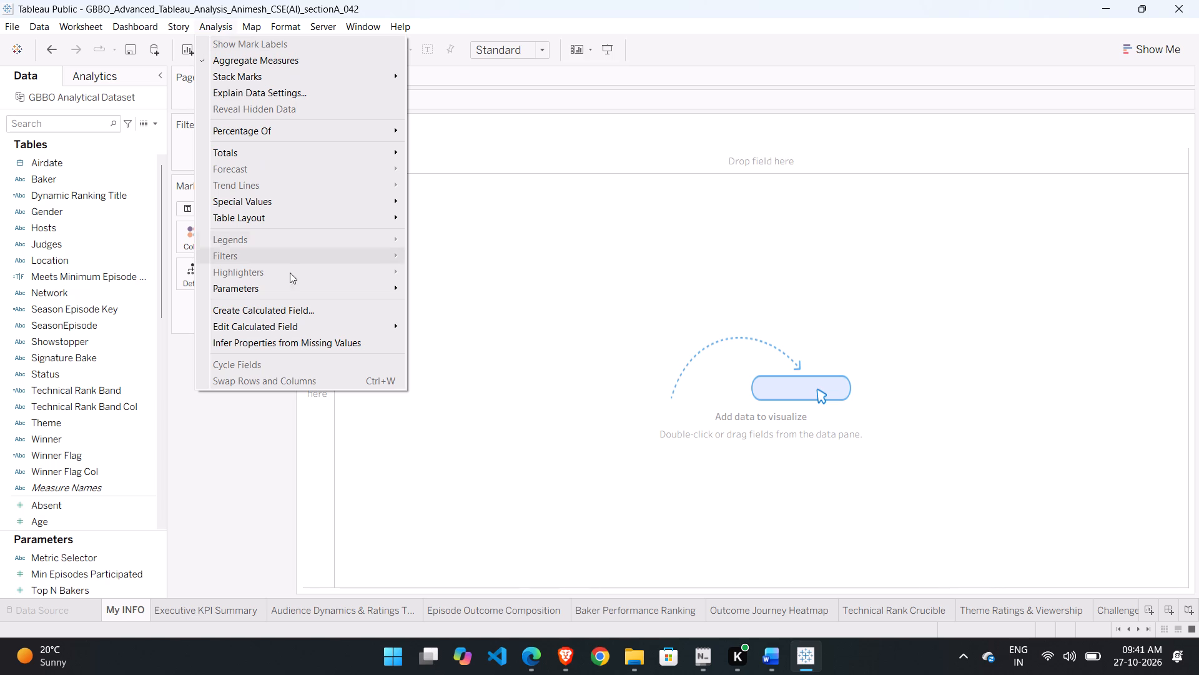
{"action": "left_click", "coordinate": [299, 312]}
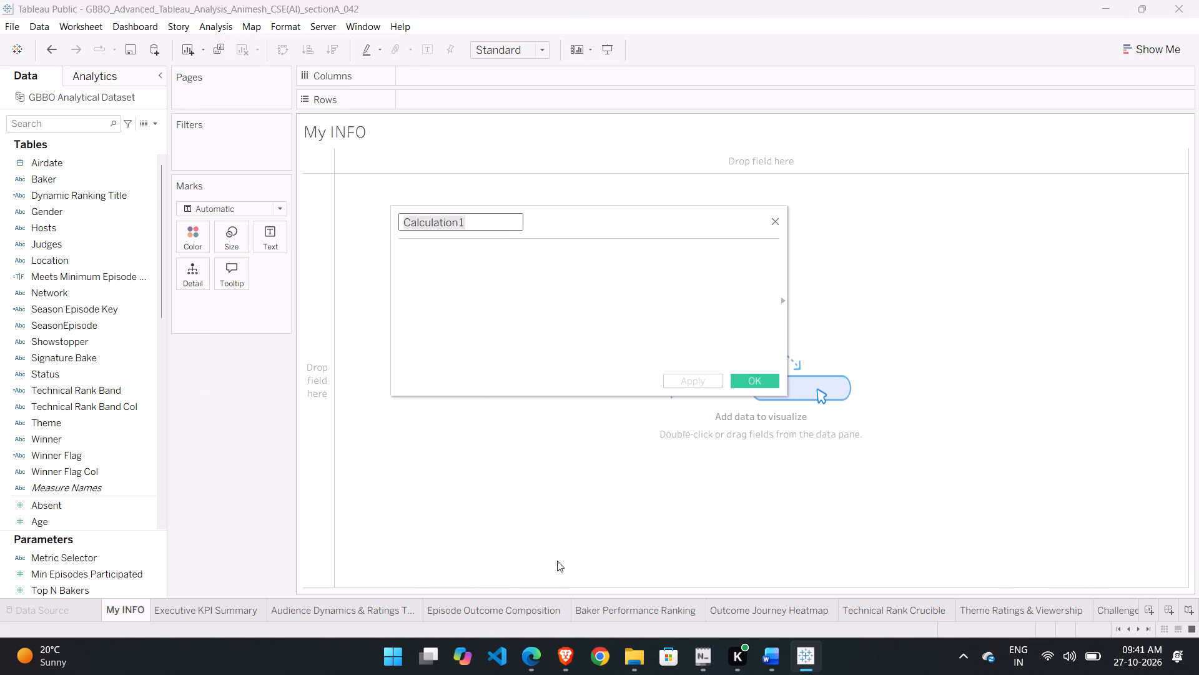
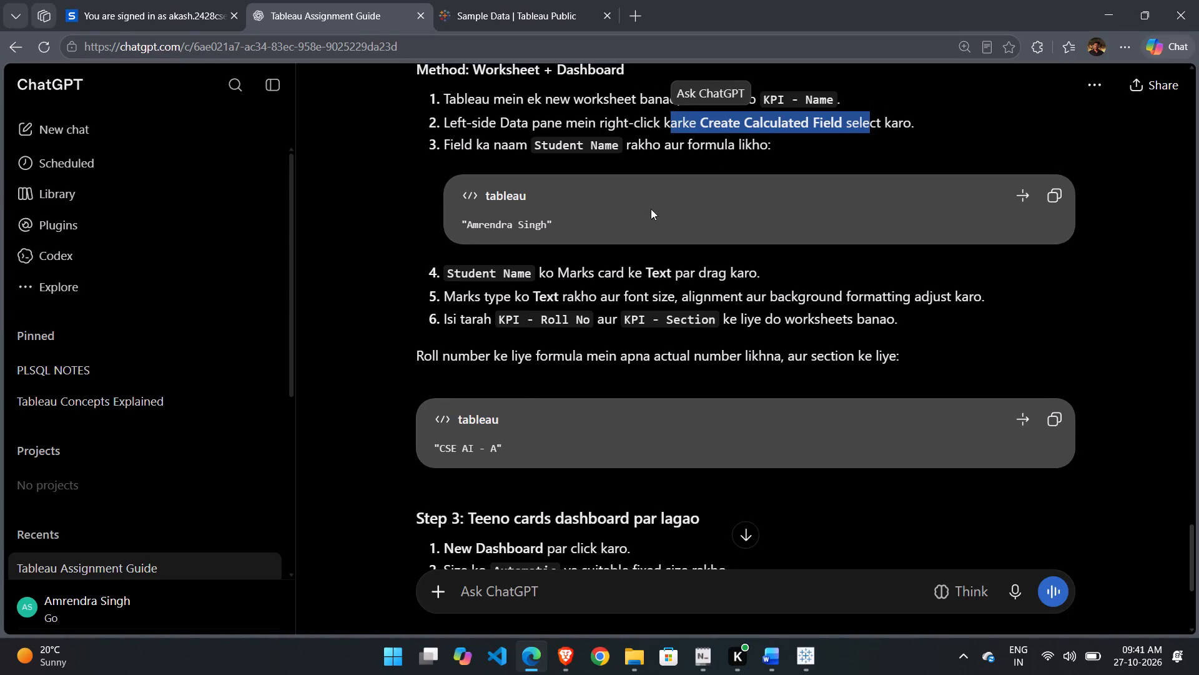
Copy the Student Name label from ChatGPT's instructions and create a Tableau calculated field with it, containing the student's name as quoted text.
{"action": "left_click_drag", "start_coordinate": [585, 219], "coordinate": [438, 214]}
{"action": "left_click", "coordinate": [728, 292]}
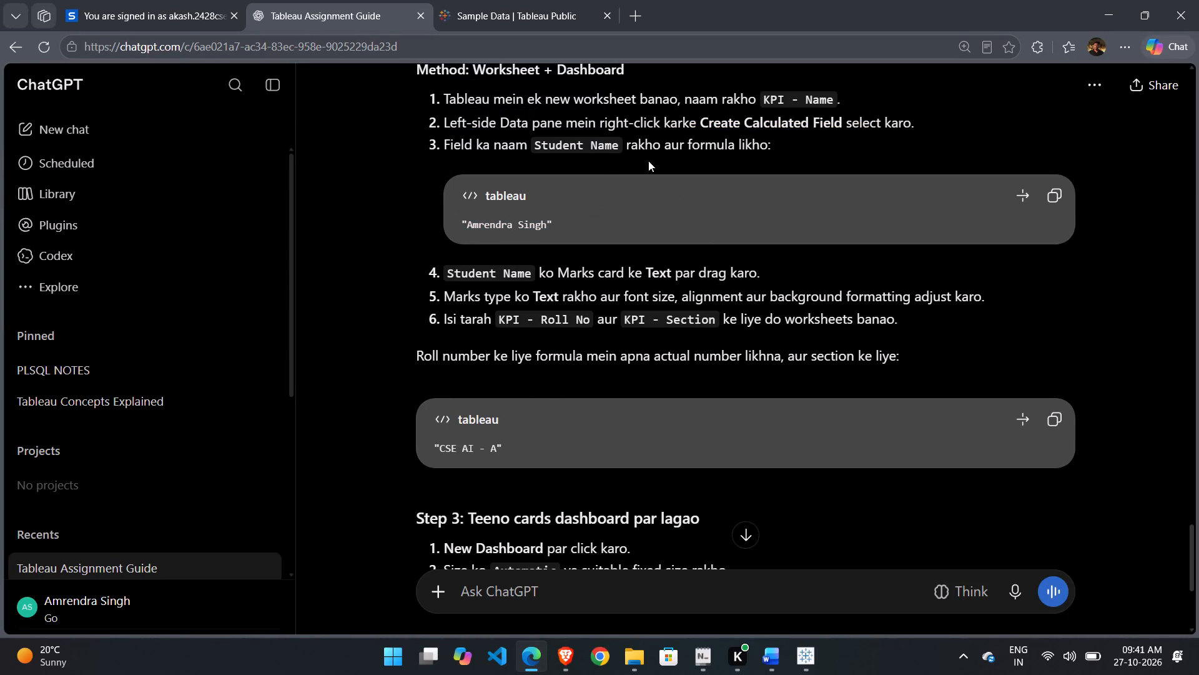
{"action": "left_click_drag", "start_coordinate": [621, 144], "coordinate": [535, 146]}
{"action": "key", "text": "ctrl+c"}
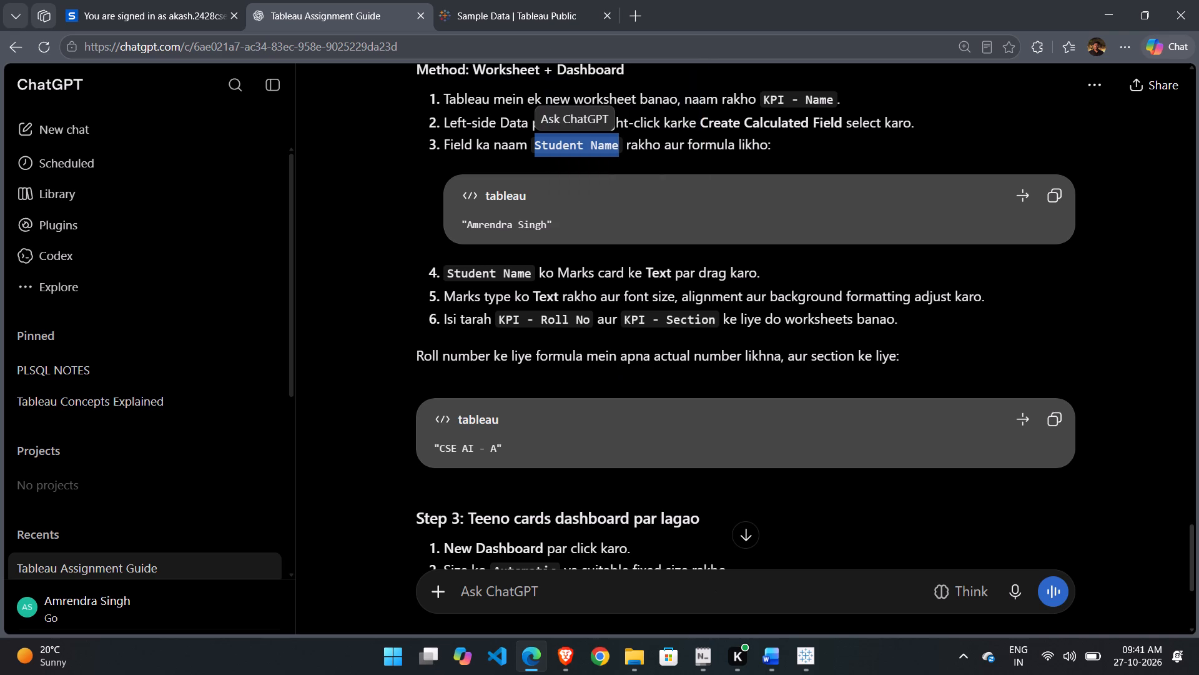
{"action": "left_click", "coordinate": [801, 657]}
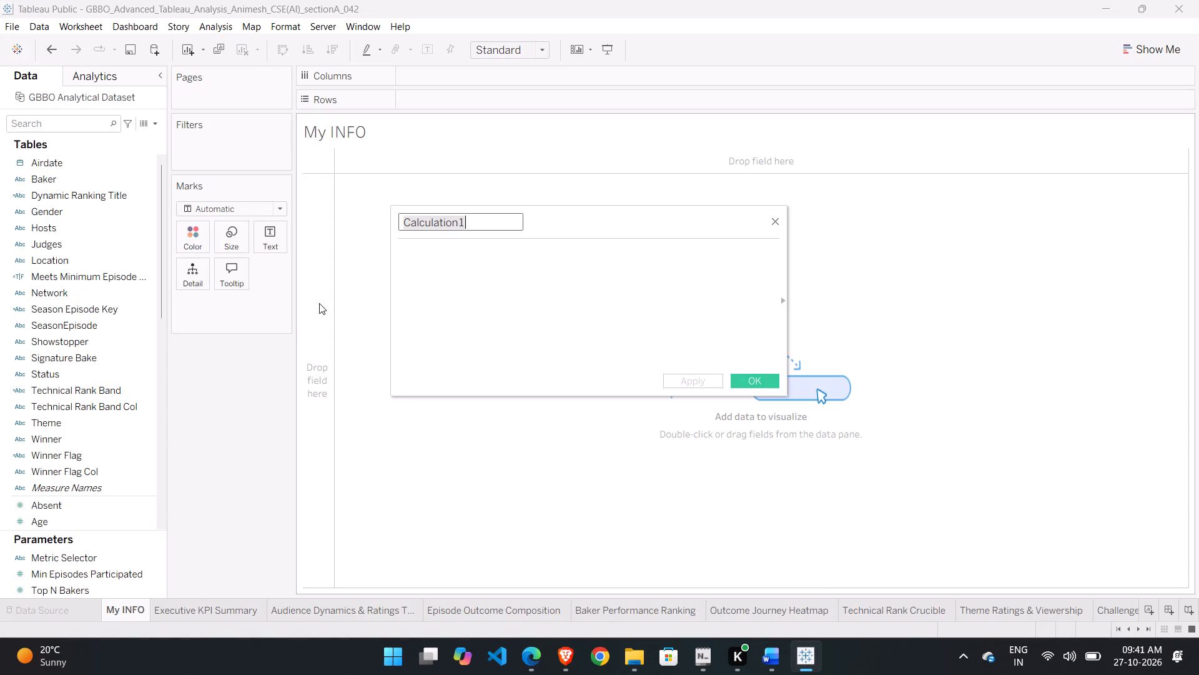
{"action": "left_click", "coordinate": [478, 223], "text": "ctrl"}
{"action": "key", "text": "ctrl+a"}
{"action": "key", "text": "ctrl+v"}
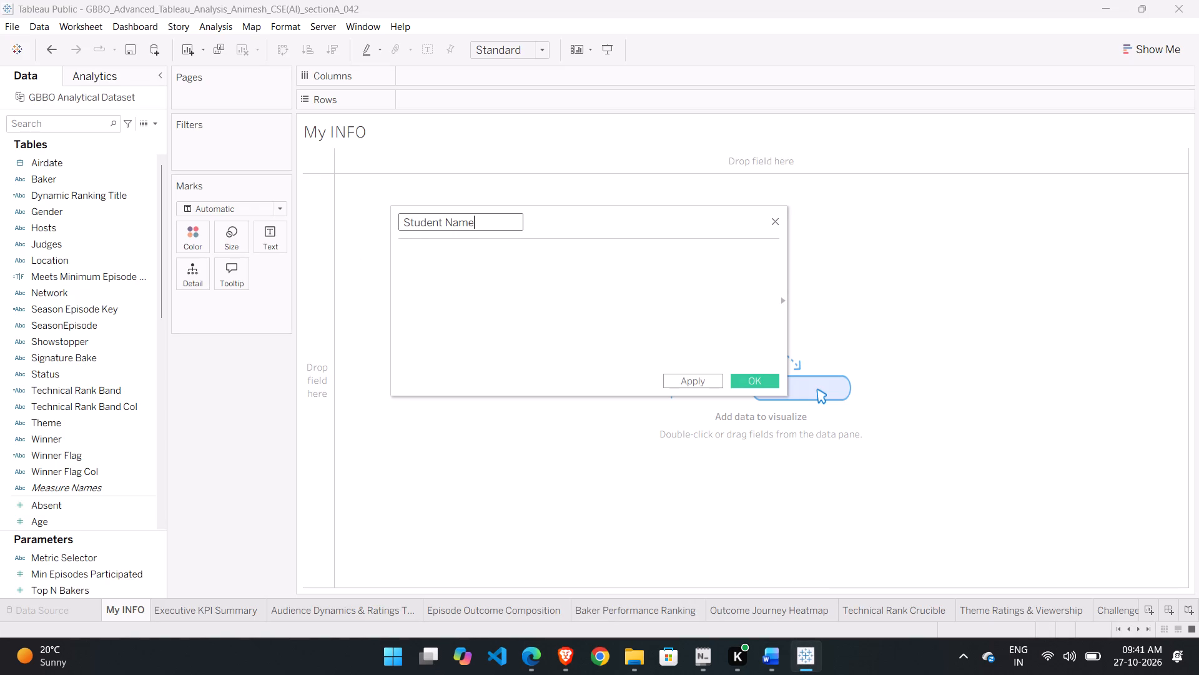
{"action": "left_click", "coordinate": [483, 279]}
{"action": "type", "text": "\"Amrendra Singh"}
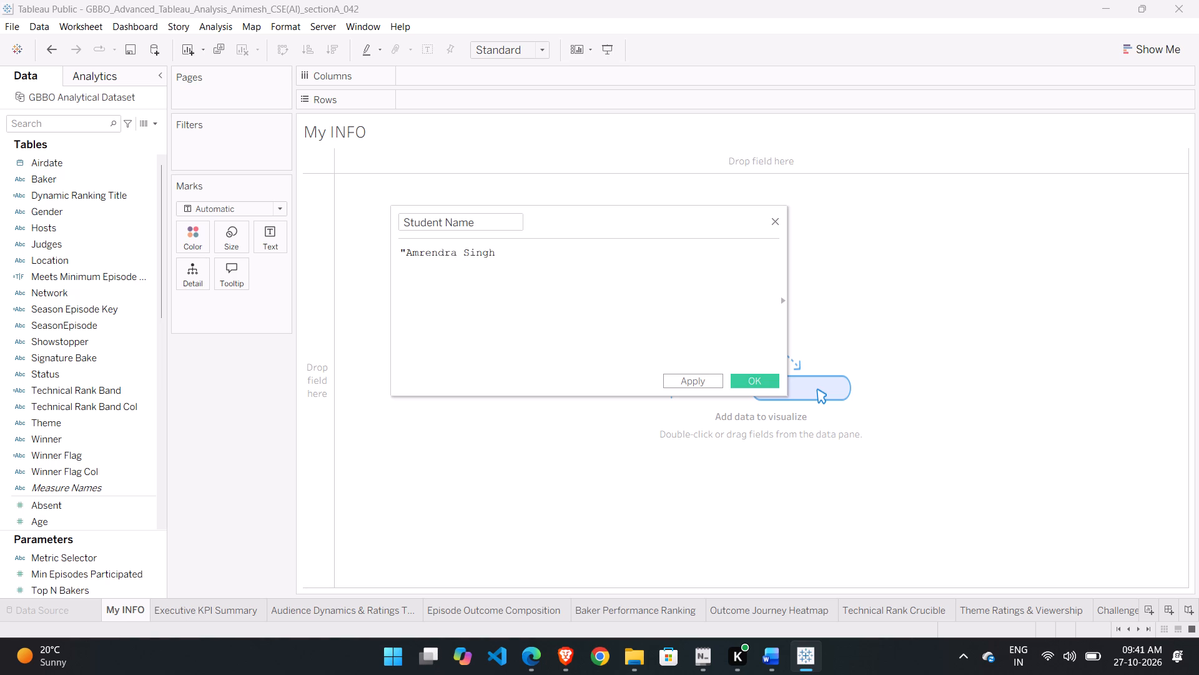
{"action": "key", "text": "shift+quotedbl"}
{"action": "left_click", "coordinate": [689, 377]}
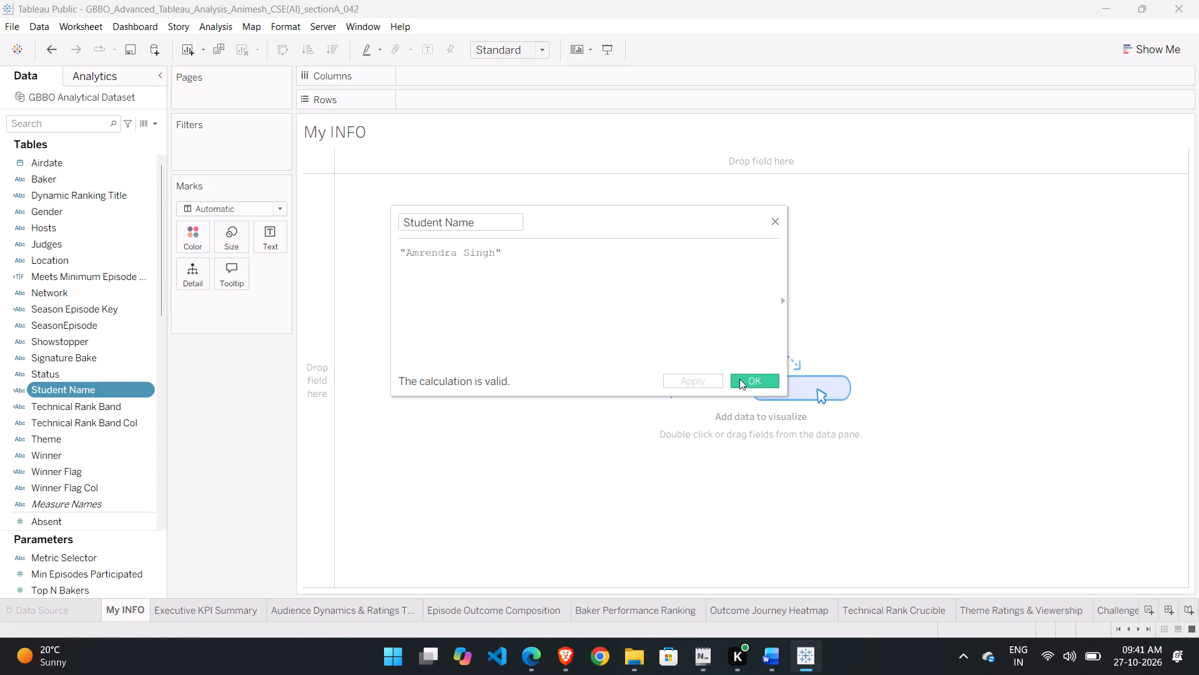
{"action": "left_click", "coordinate": [749, 379]}
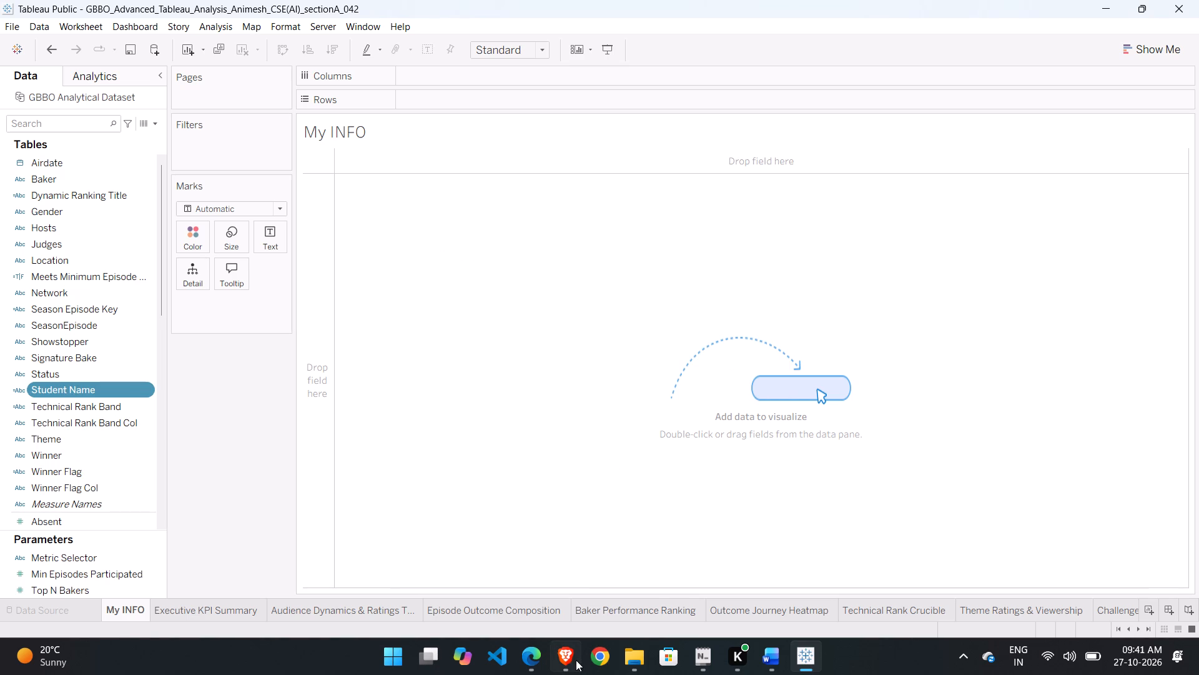
{"action": "left_click", "coordinate": [538, 661]}
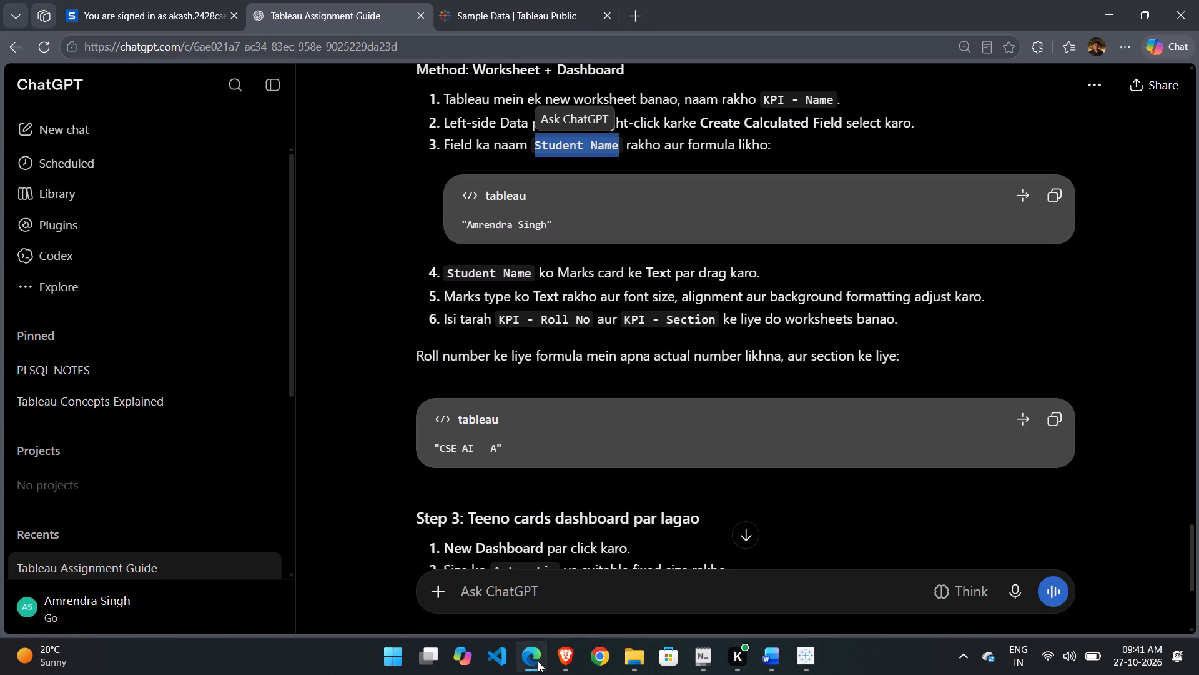
{"action": "left_click_drag", "start_coordinate": [624, 286], "coordinate": [885, 302]}
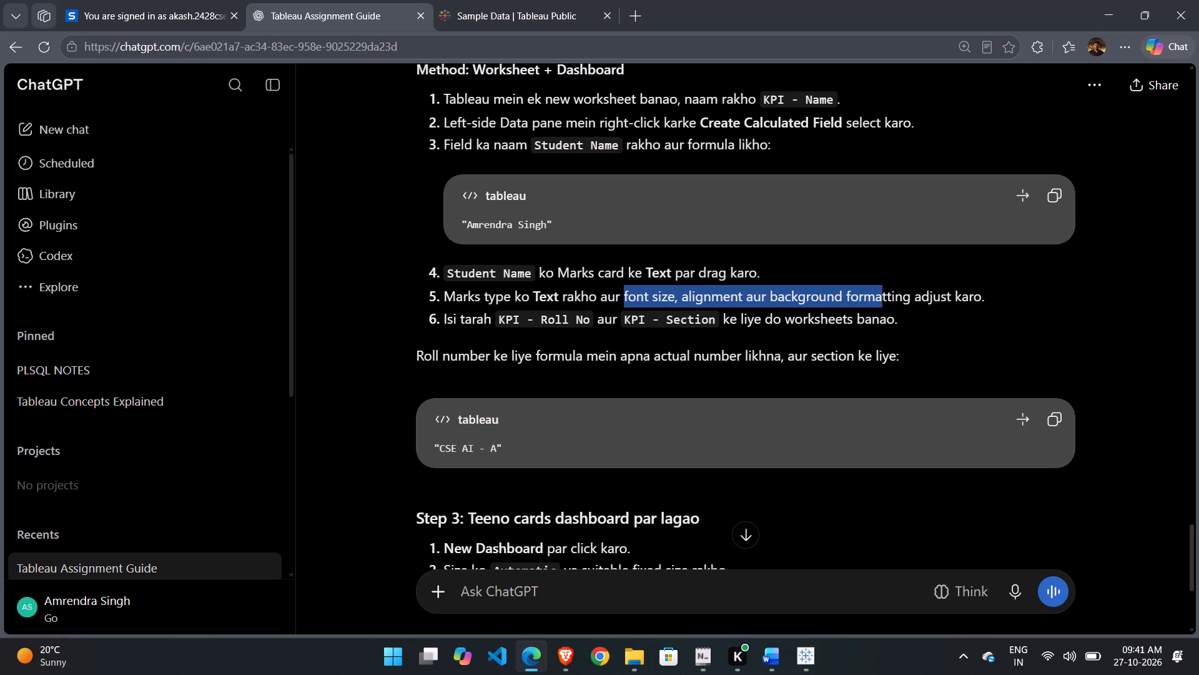
{"action": "left_click_drag", "start_coordinate": [885, 302], "coordinate": [919, 304]}
{"action": "left_click", "coordinate": [919, 304]}
{"action": "left_click_drag", "start_coordinate": [919, 304], "coordinate": [908, 314]}
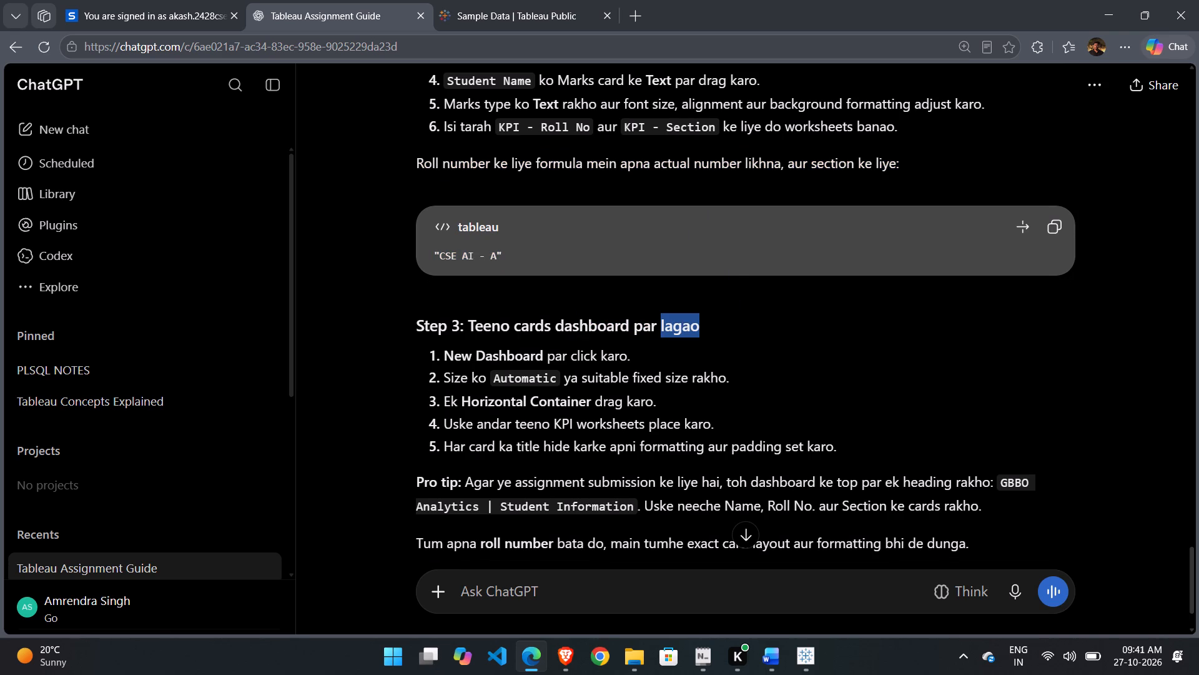
{"action": "left_click", "coordinate": [693, 391]}
{"action": "scroll", "coordinate": [693, 391], "scroll_direction": "down", "scroll_amount": 1}
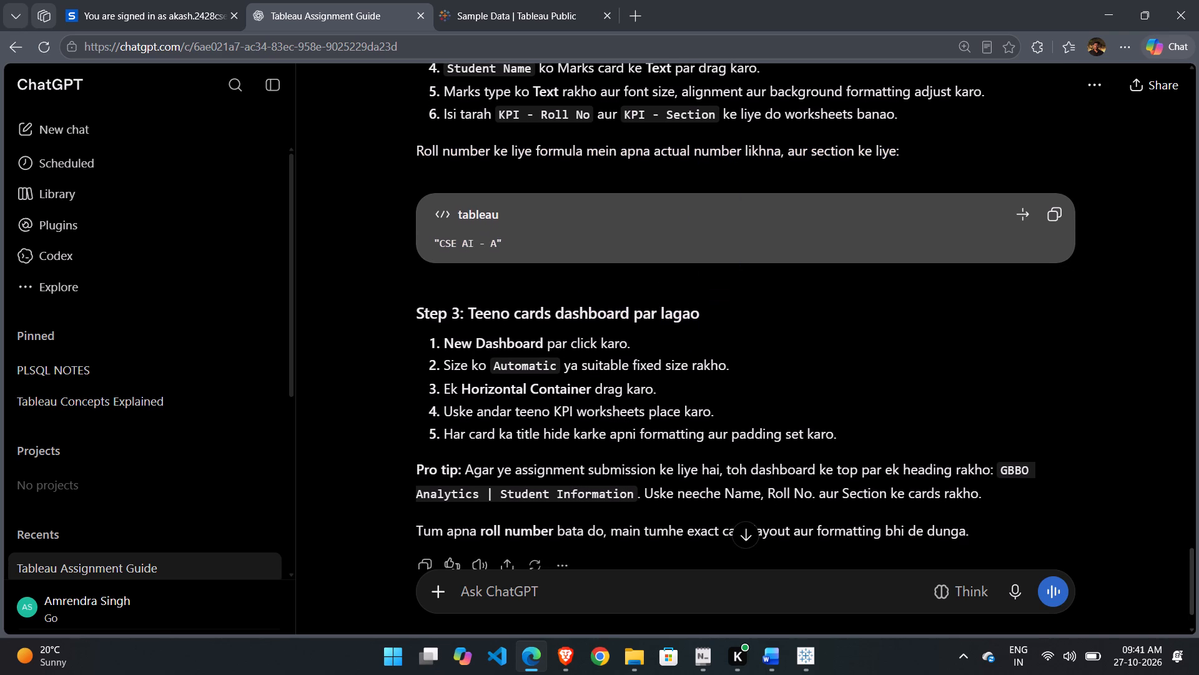
{"action": "scroll", "coordinate": [693, 391], "scroll_direction": "down", "scroll_amount": 1}
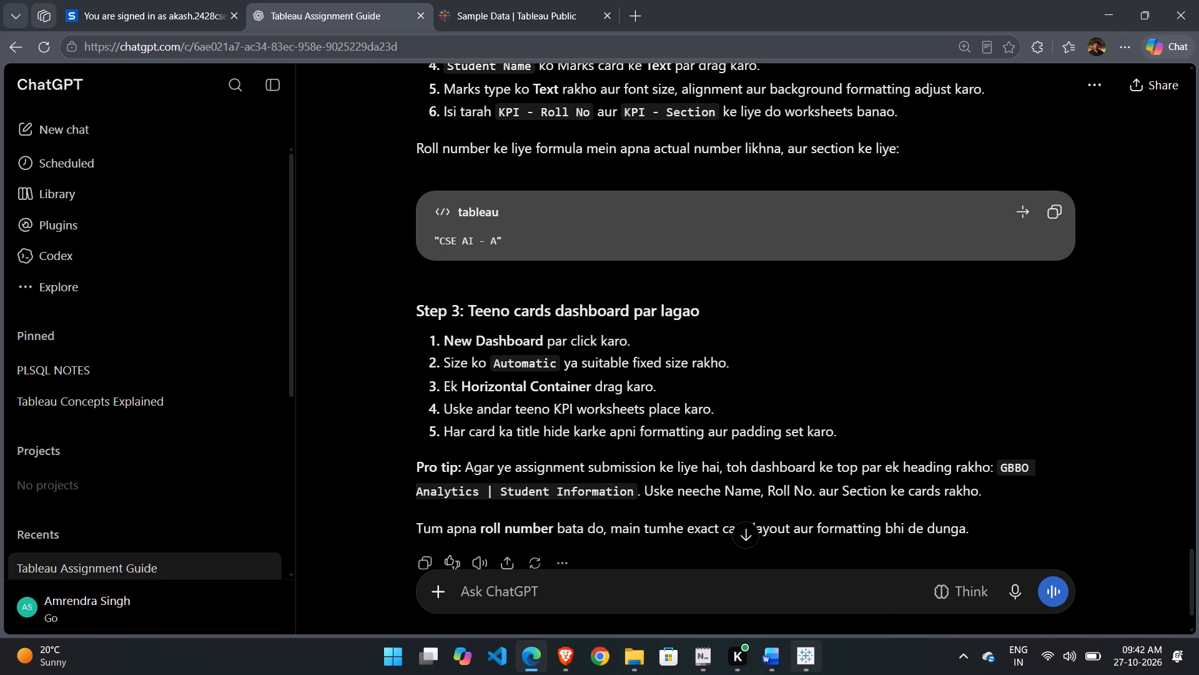
{"action": "left_click", "coordinate": [801, 650]}
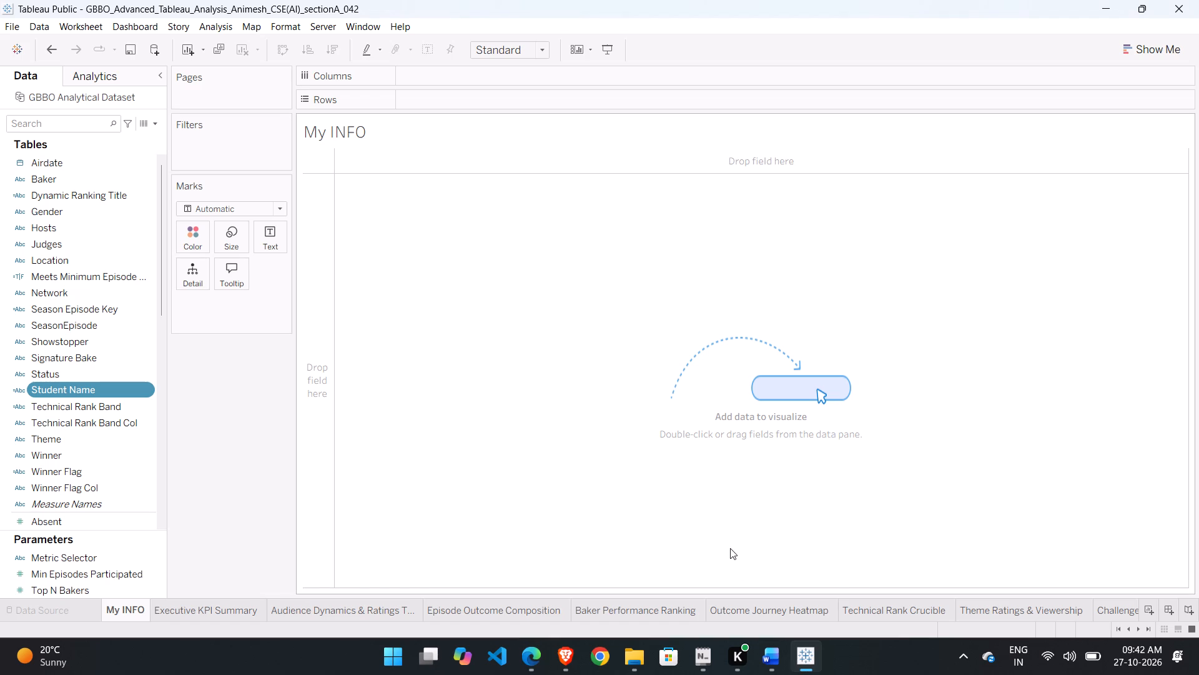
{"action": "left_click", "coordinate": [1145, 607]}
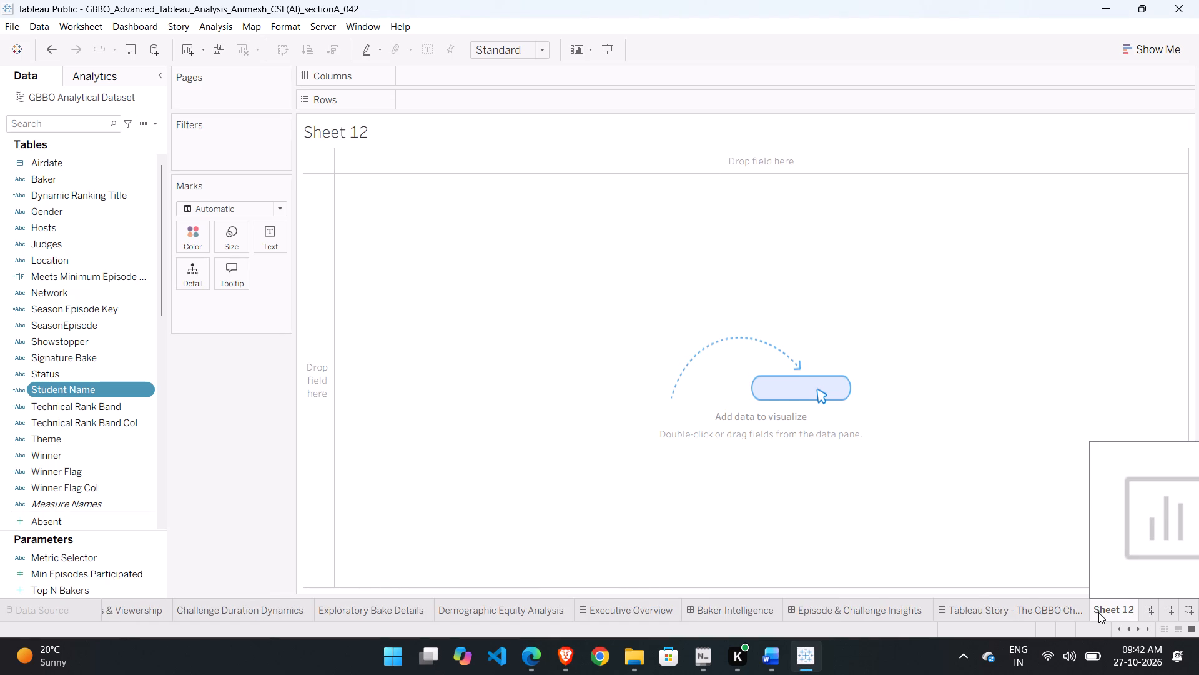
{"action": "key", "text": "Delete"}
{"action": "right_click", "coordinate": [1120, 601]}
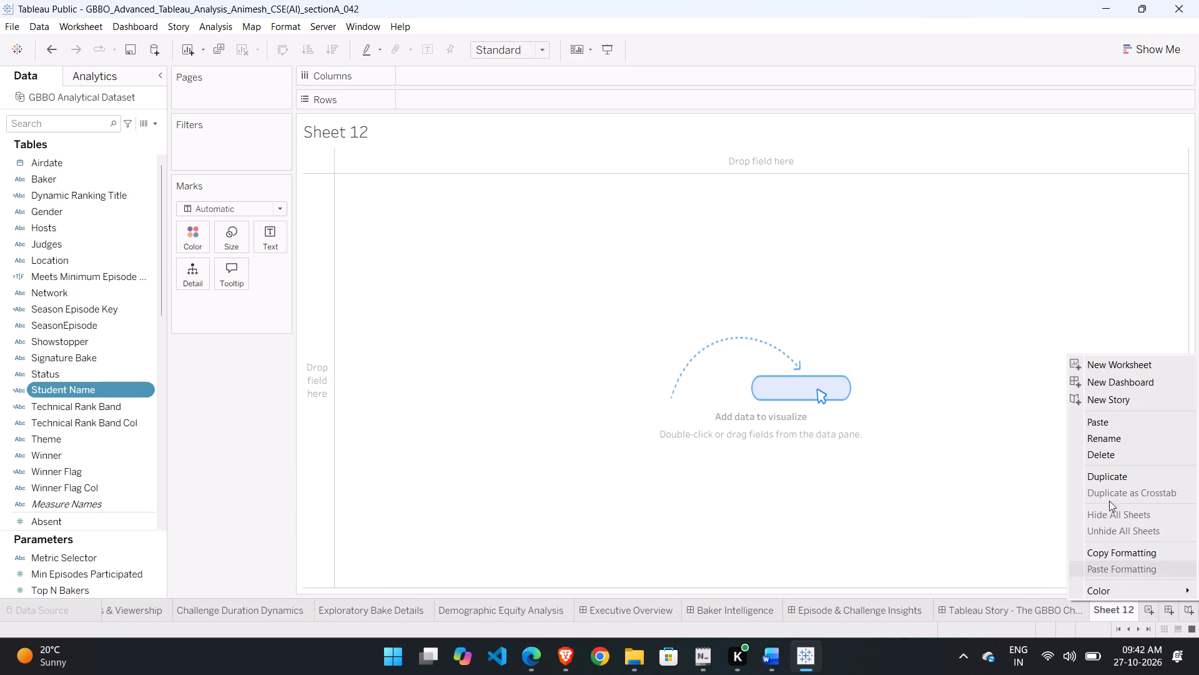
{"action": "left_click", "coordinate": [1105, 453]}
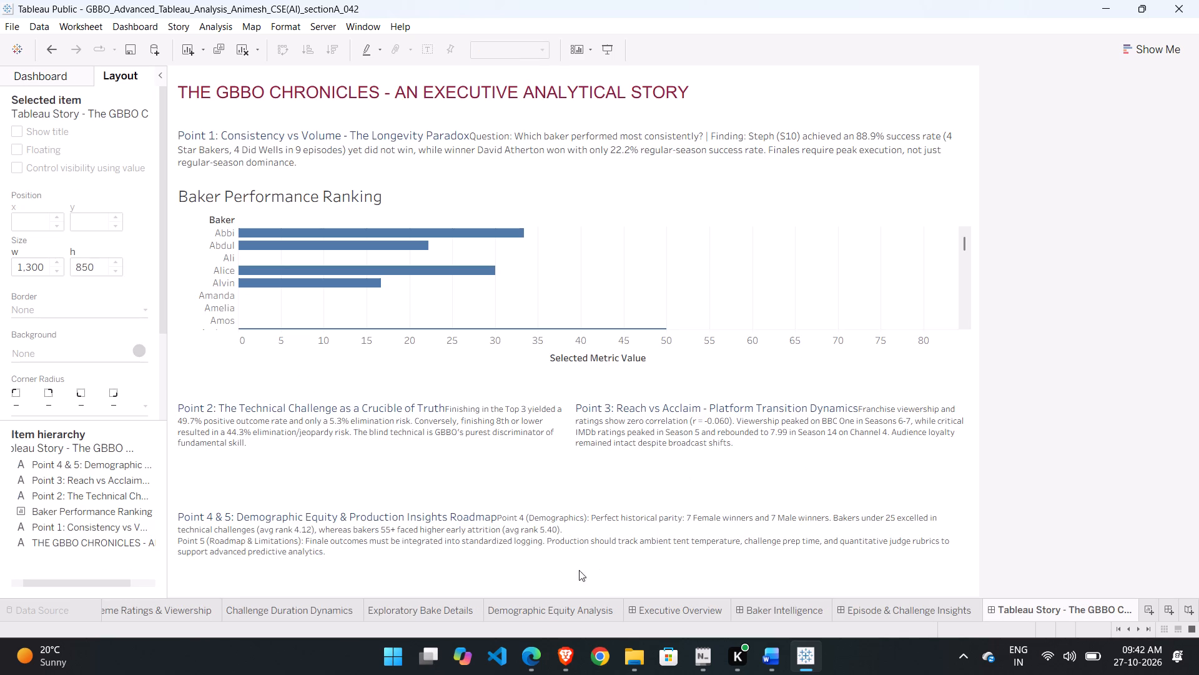
Reopen the My INFO worksheet and add the Student Name field to the view as a row.
{"action": "scroll", "coordinate": [460, 617], "scroll_direction": "right", "scroll_amount": 9}
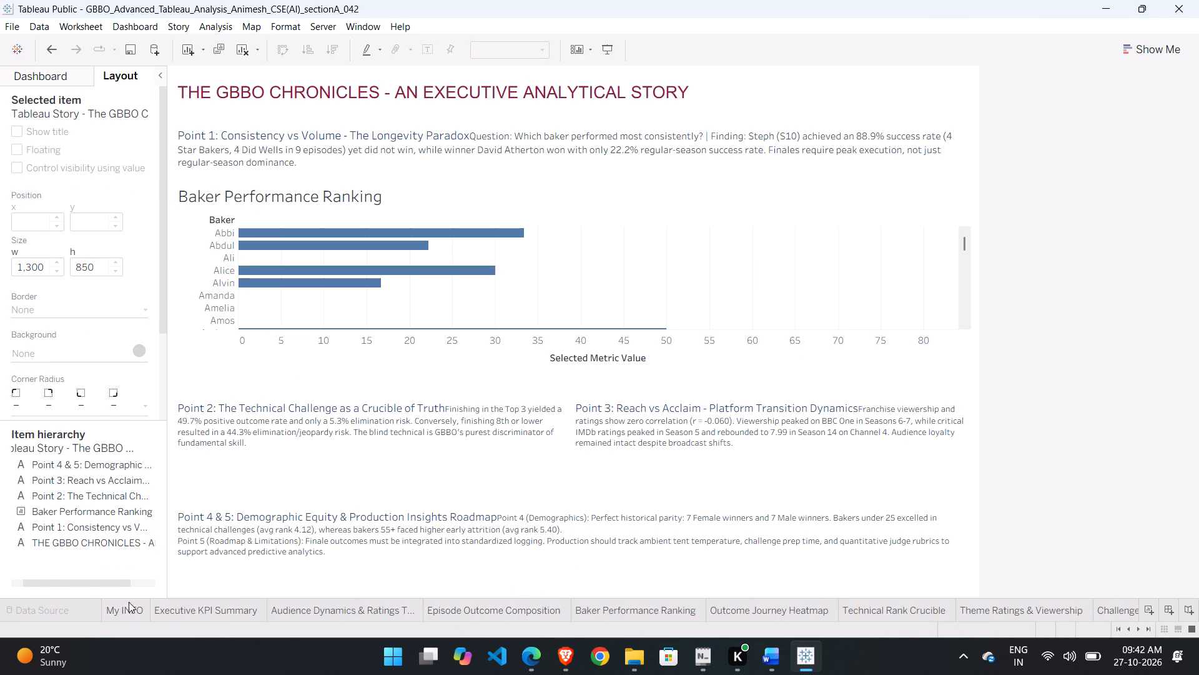
{"action": "left_click", "coordinate": [128, 607]}
{"action": "left_click", "coordinate": [510, 285]}
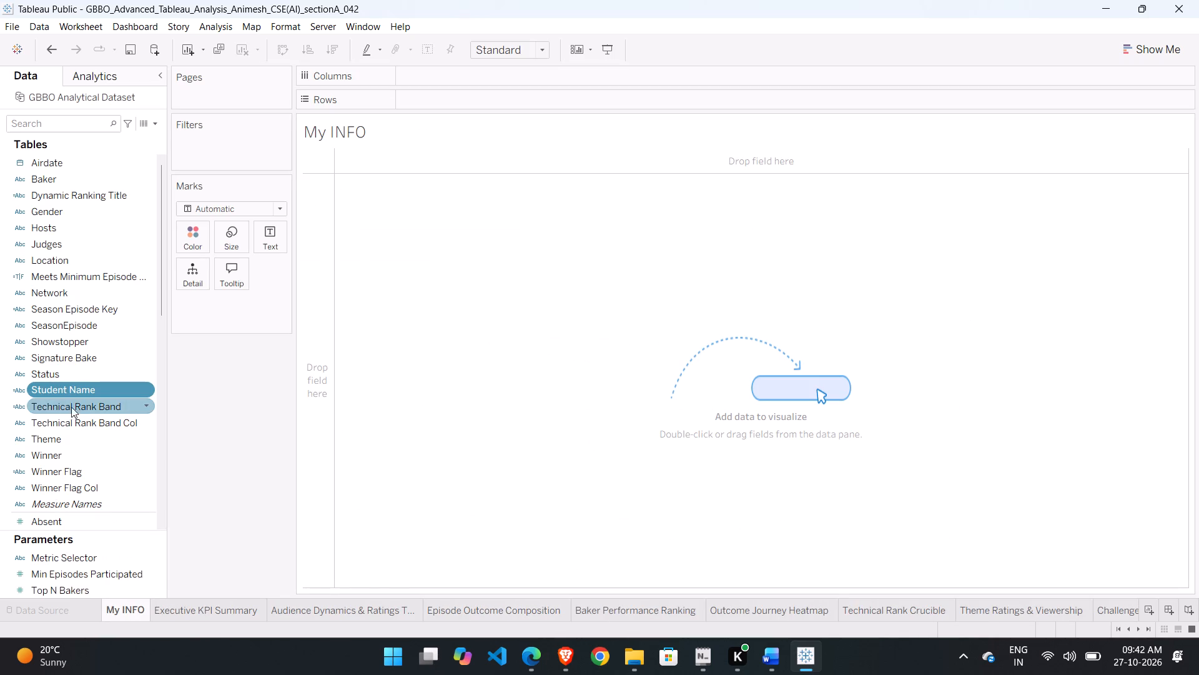
{"action": "left_click_drag", "start_coordinate": [91, 388], "coordinate": [618, 342]}
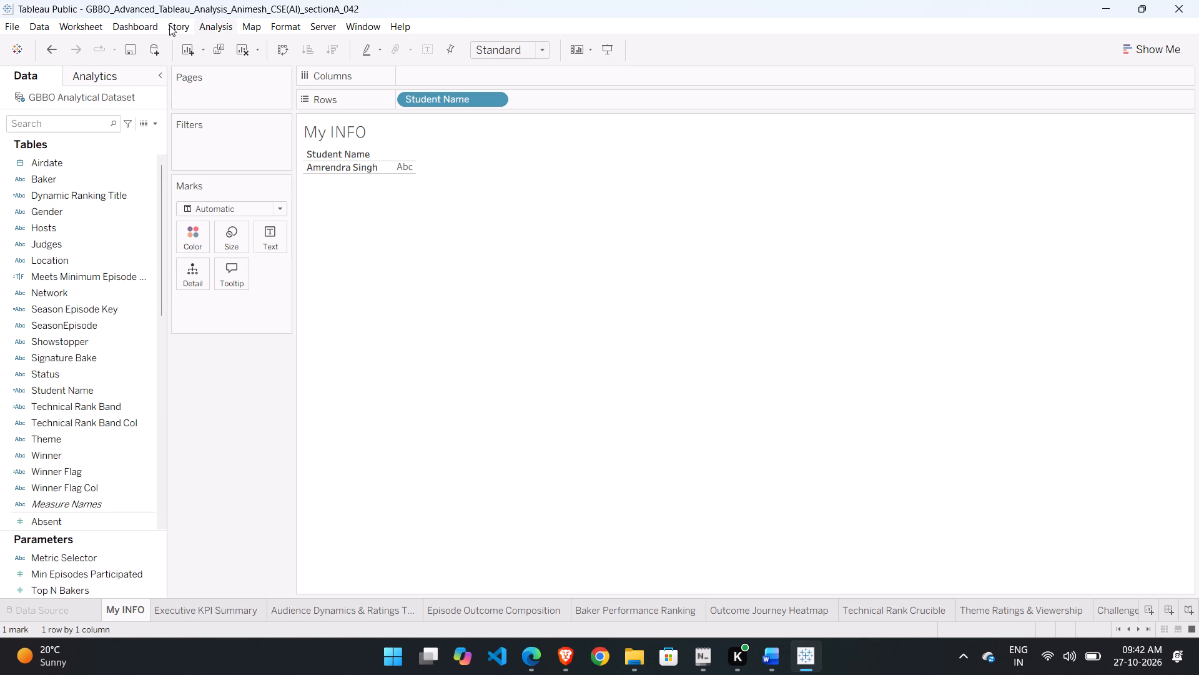
Start a new calculated field from the My INFO worksheet and name it "Roll no.".
{"action": "left_click", "coordinate": [233, 29]}
{"action": "left_click", "coordinate": [325, 326]}
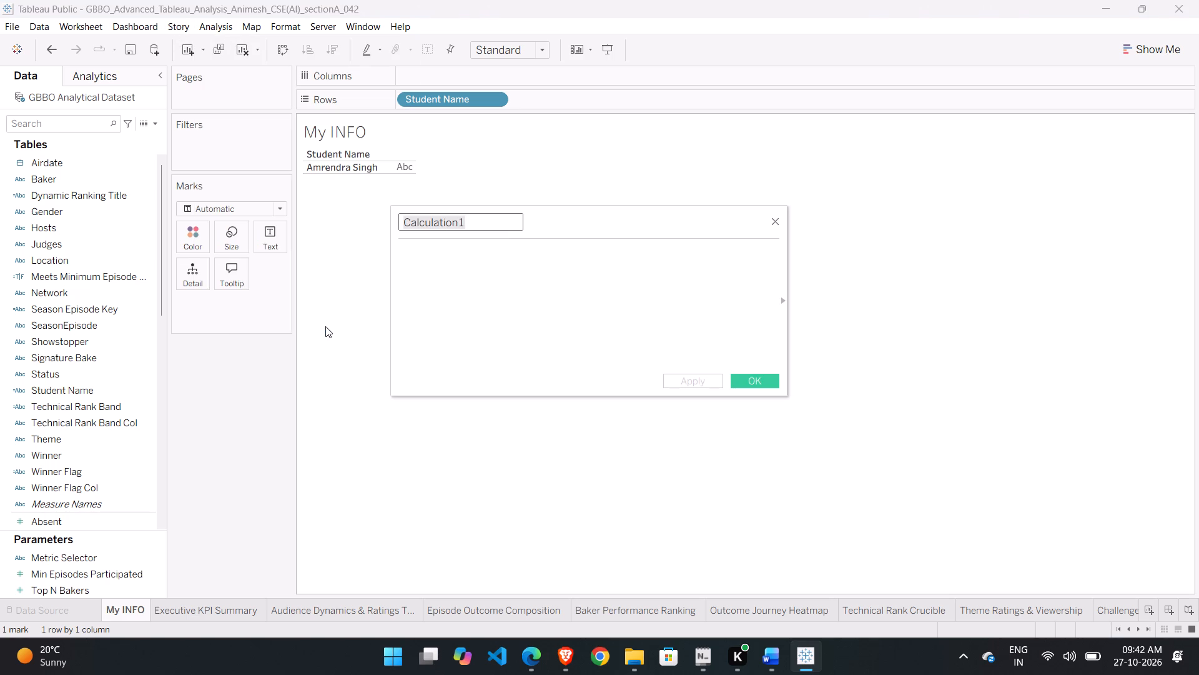
{"action": "key", "text": "BackSpace"}
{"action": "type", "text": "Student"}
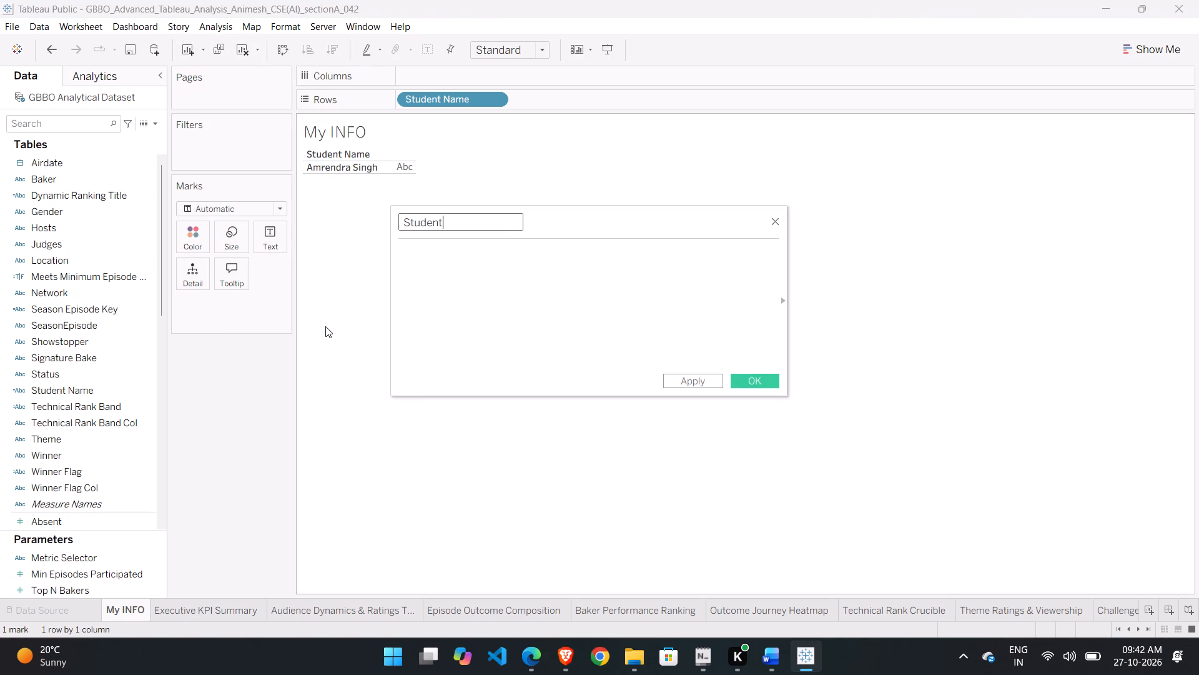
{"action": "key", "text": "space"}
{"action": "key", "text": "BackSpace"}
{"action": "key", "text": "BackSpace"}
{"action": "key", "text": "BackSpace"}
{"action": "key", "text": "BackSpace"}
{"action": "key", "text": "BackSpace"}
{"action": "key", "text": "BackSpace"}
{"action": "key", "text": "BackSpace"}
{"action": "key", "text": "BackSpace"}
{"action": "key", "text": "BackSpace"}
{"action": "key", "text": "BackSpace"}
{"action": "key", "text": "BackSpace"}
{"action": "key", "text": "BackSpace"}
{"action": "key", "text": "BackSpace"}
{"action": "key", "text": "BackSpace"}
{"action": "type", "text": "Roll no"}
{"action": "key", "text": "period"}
Enter the student's roll number as quoted text for the Roll no. formula and save the field.
{"action": "left_click", "coordinate": [512, 289]}
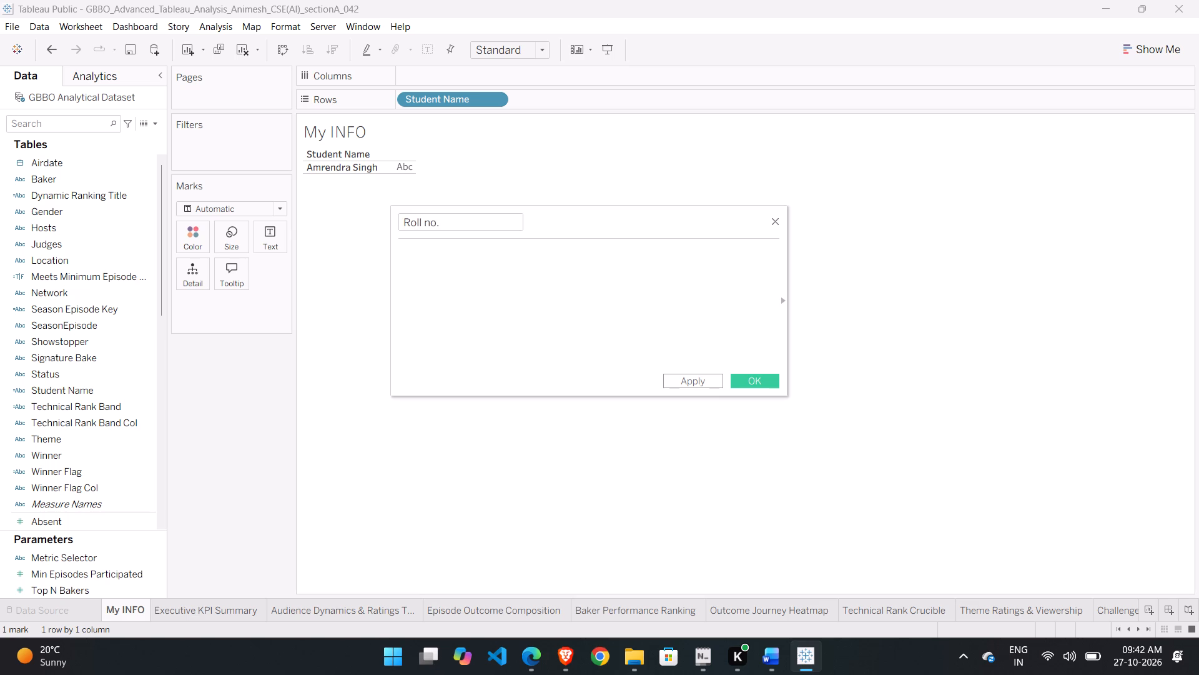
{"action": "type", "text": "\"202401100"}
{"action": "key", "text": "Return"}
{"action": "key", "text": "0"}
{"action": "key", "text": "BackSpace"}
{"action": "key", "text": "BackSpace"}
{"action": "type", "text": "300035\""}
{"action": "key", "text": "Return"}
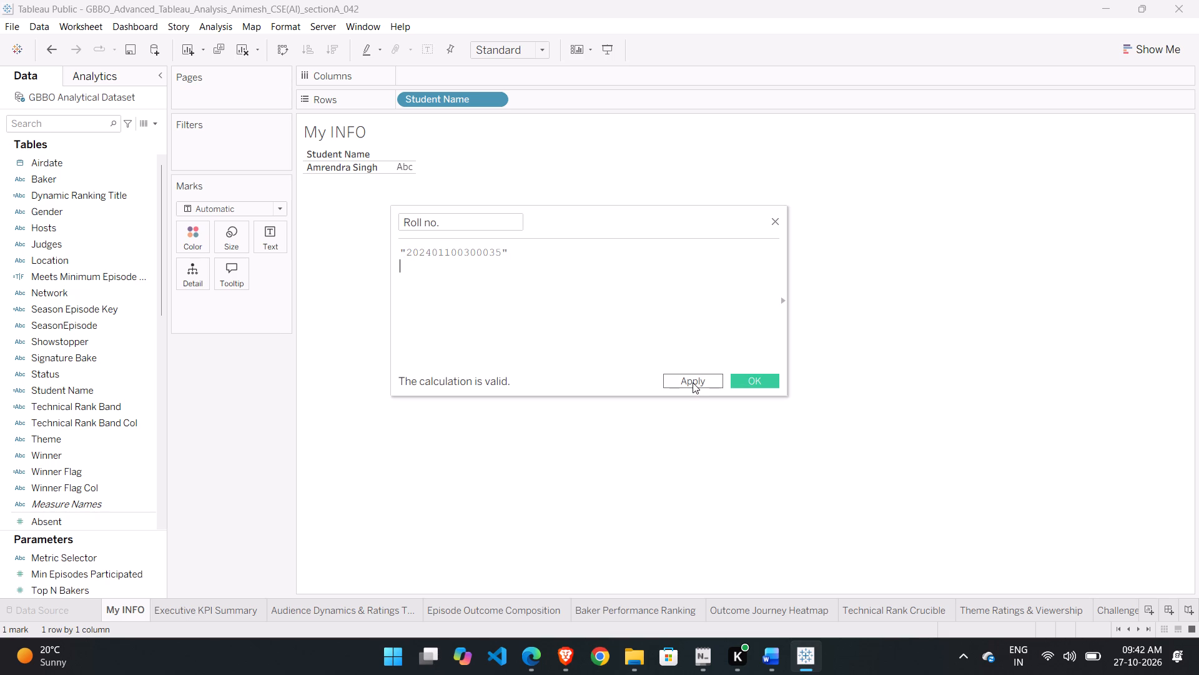
{"action": "left_click", "coordinate": [693, 382]}
{"action": "left_click", "coordinate": [772, 387]}
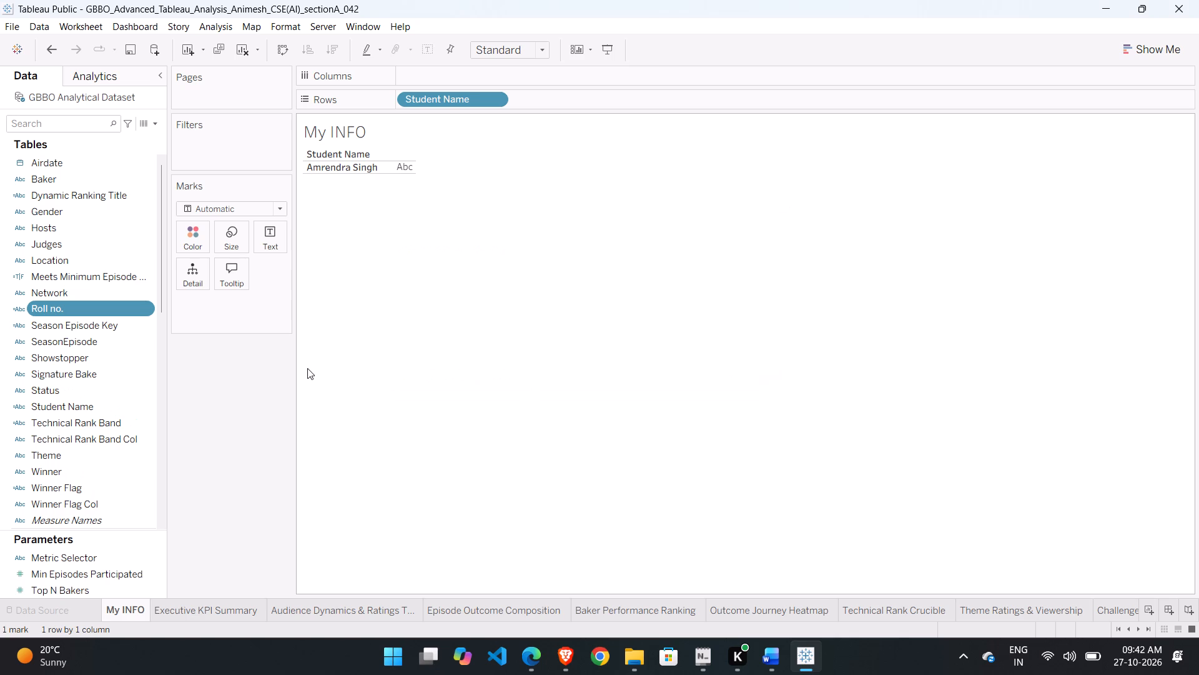
Add the Roll no. field to the rows after Student Name in the My INFO worksheet.
{"action": "left_click_drag", "start_coordinate": [55, 309], "coordinate": [350, 204]}
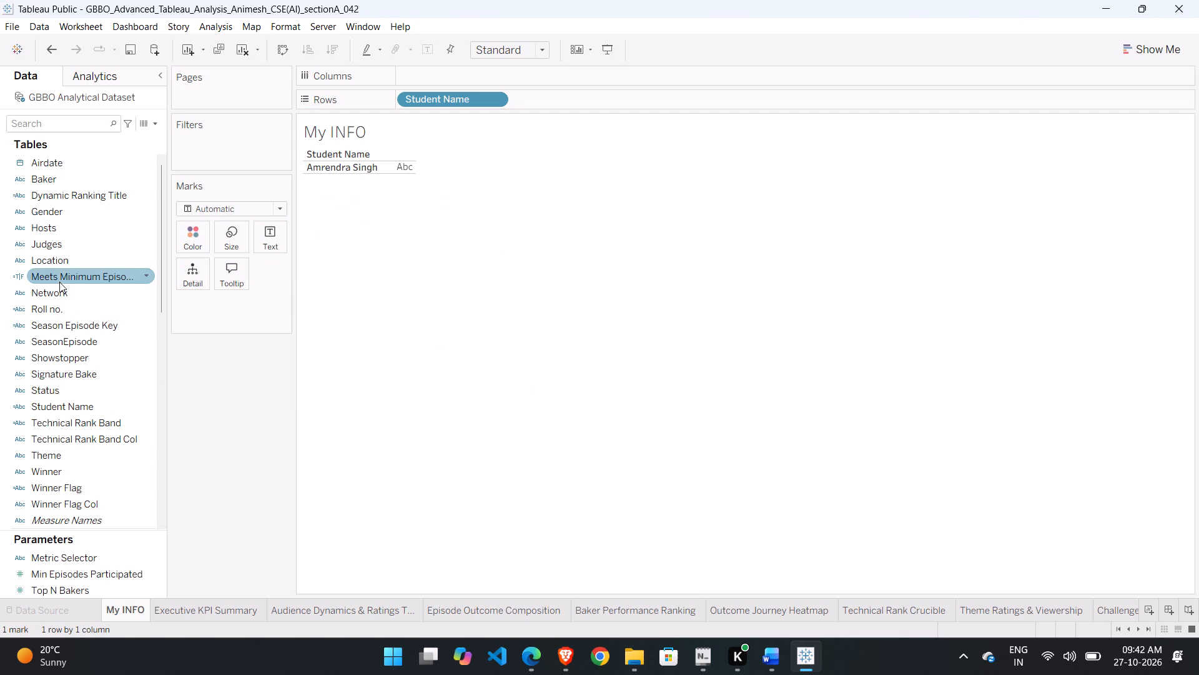
{"action": "left_click_drag", "start_coordinate": [68, 313], "coordinate": [537, 119]}
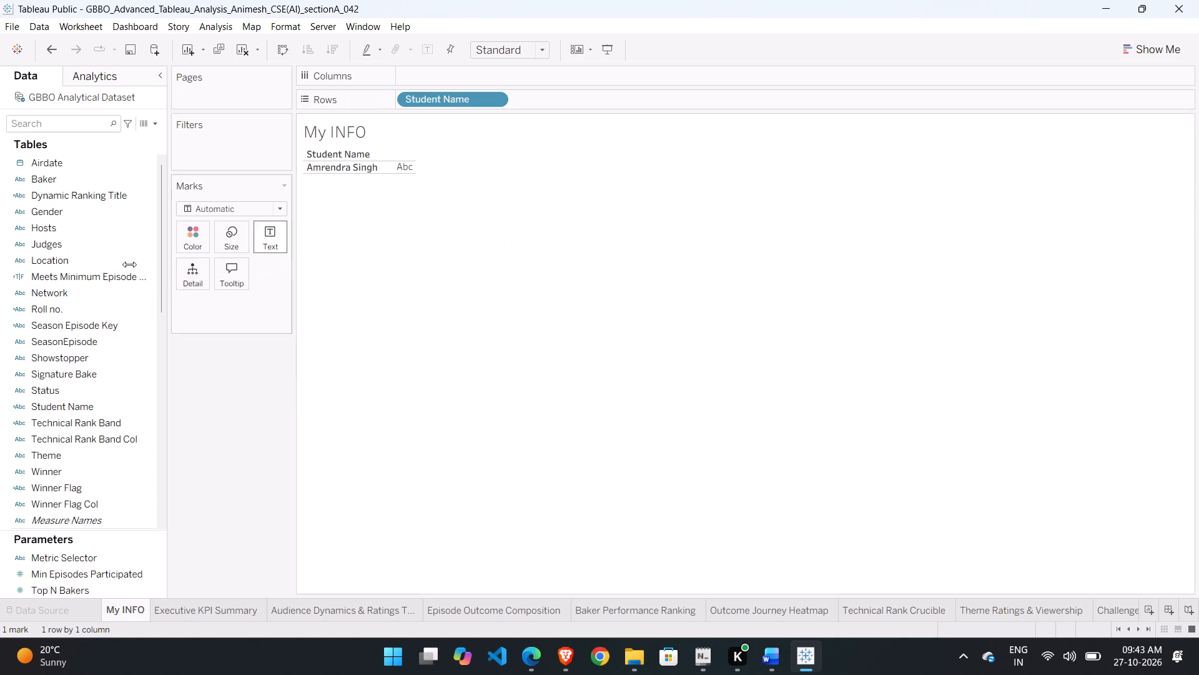
{"action": "left_click_drag", "start_coordinate": [74, 311], "coordinate": [555, 99]}
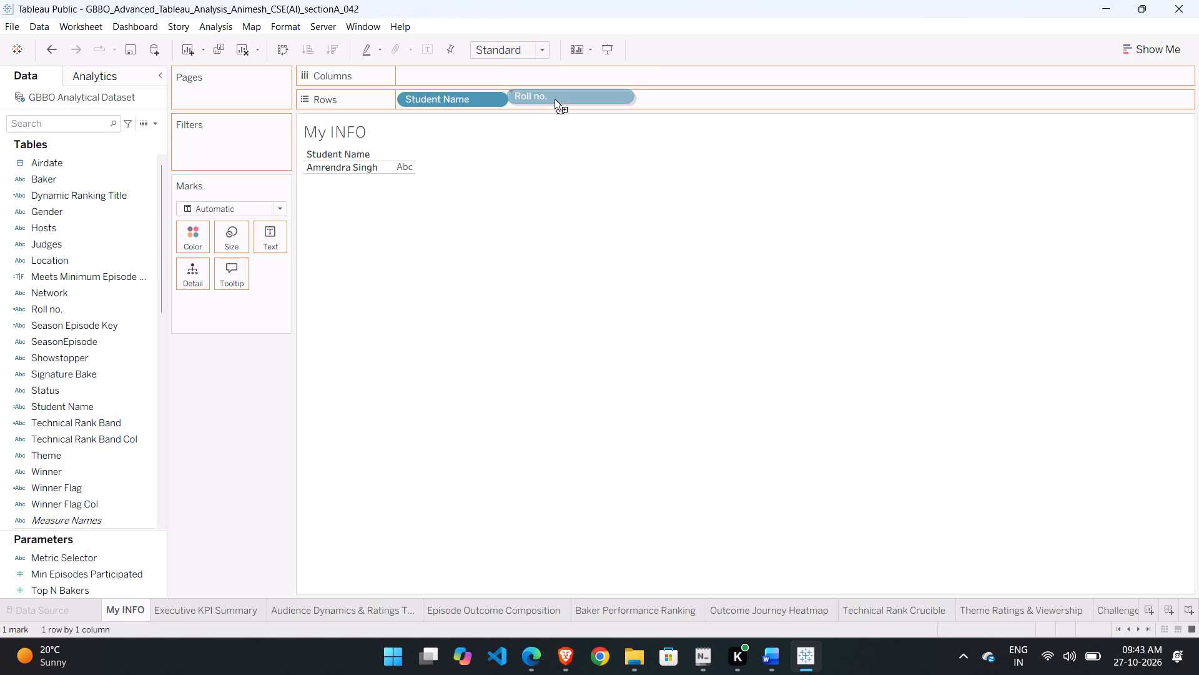
{"action": "left_click_drag", "start_coordinate": [555, 99], "coordinate": [556, 99]}
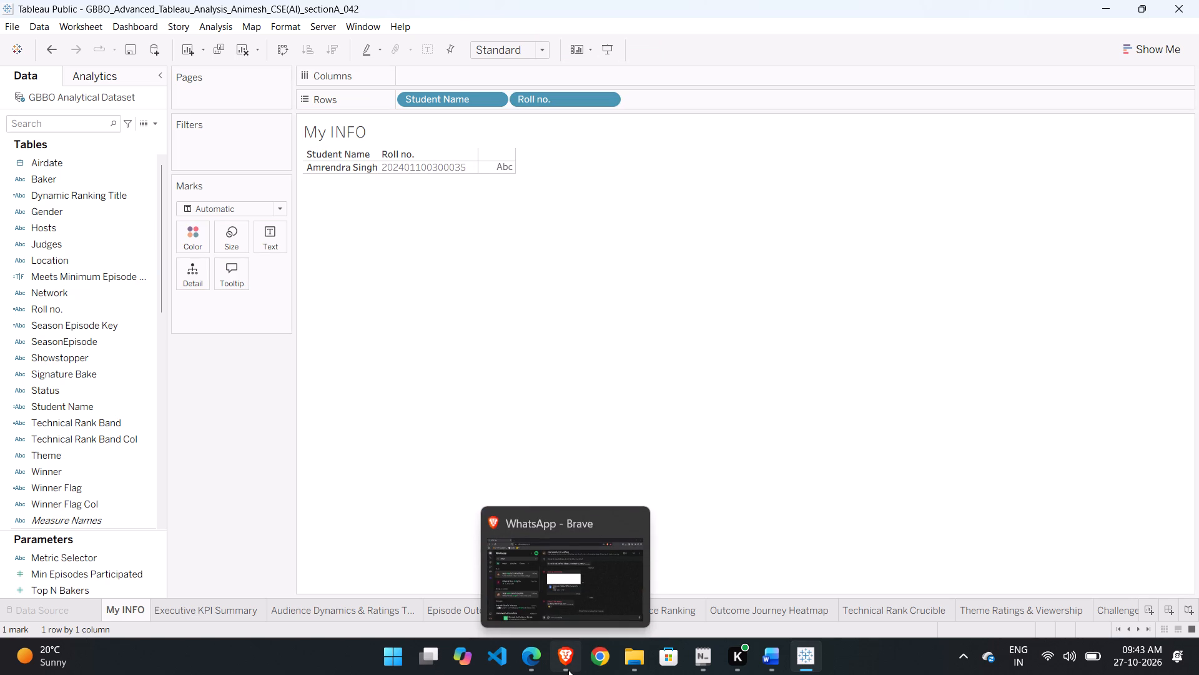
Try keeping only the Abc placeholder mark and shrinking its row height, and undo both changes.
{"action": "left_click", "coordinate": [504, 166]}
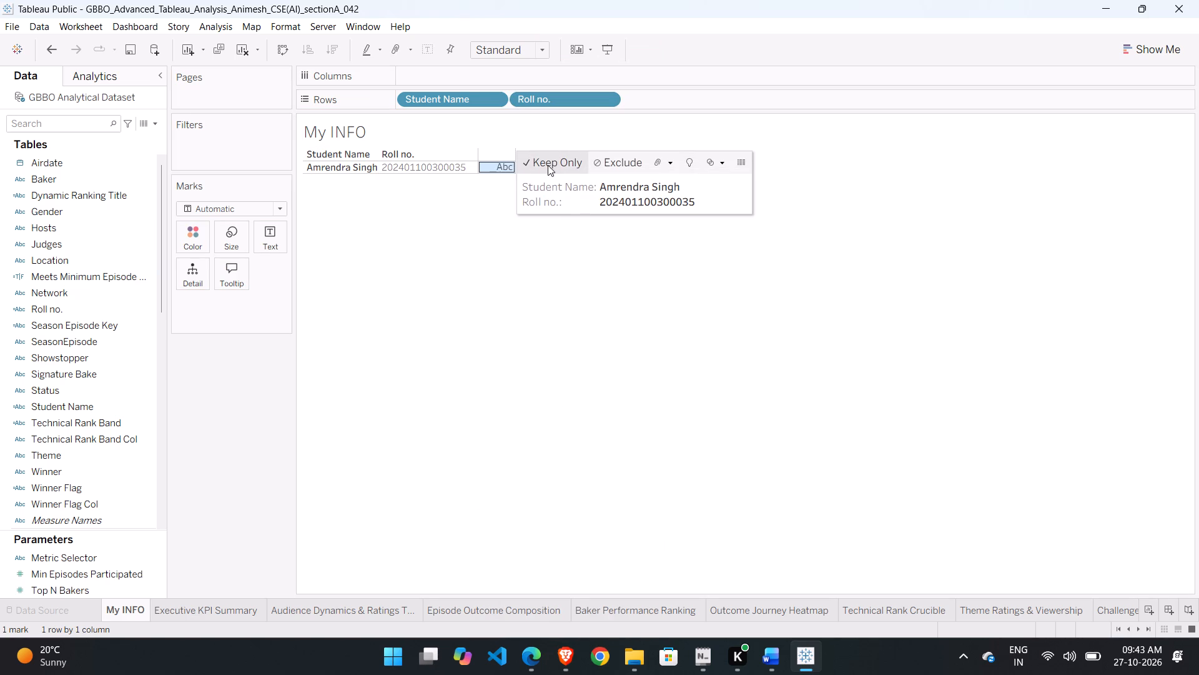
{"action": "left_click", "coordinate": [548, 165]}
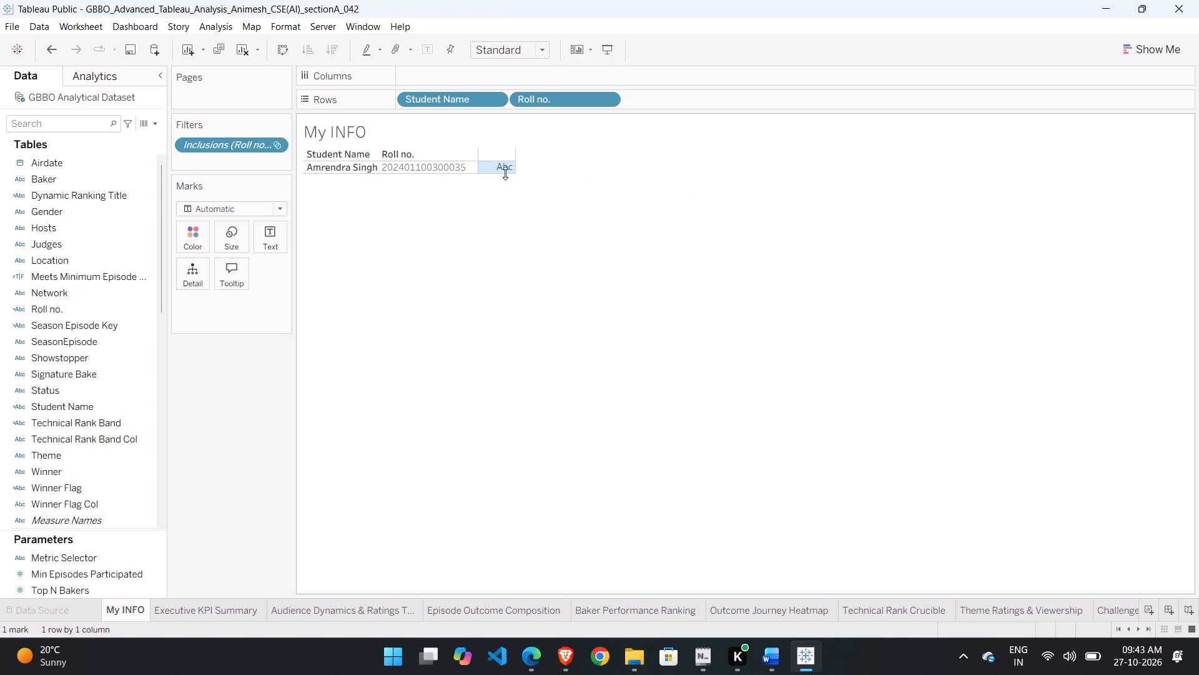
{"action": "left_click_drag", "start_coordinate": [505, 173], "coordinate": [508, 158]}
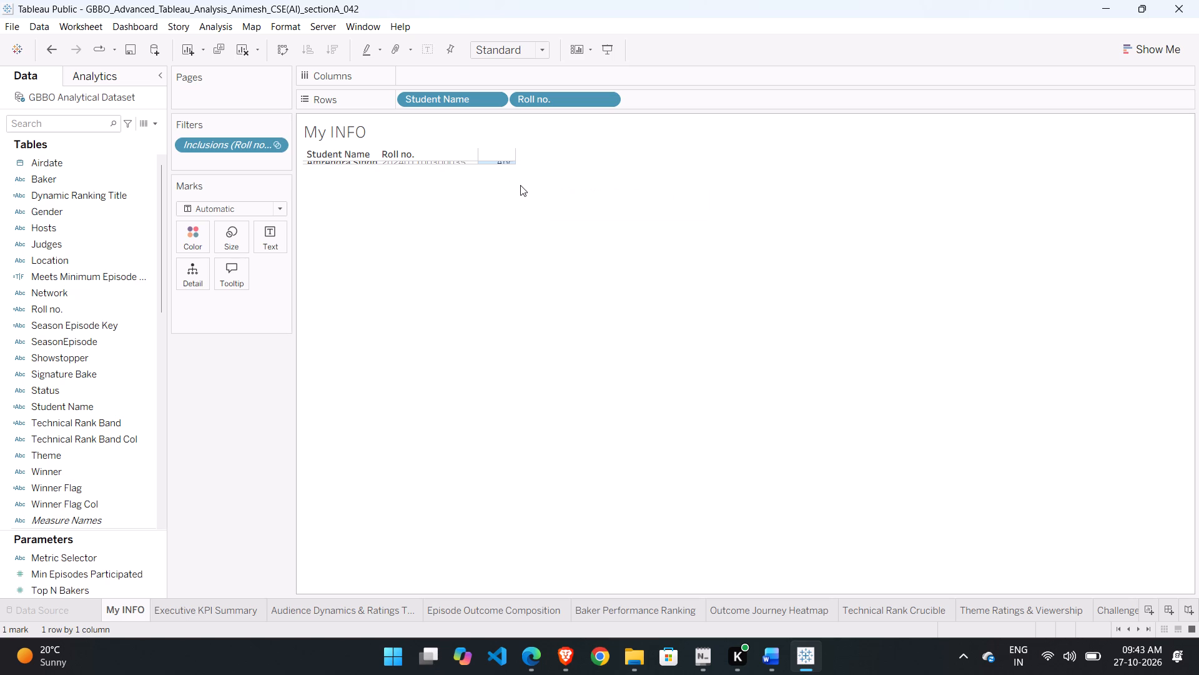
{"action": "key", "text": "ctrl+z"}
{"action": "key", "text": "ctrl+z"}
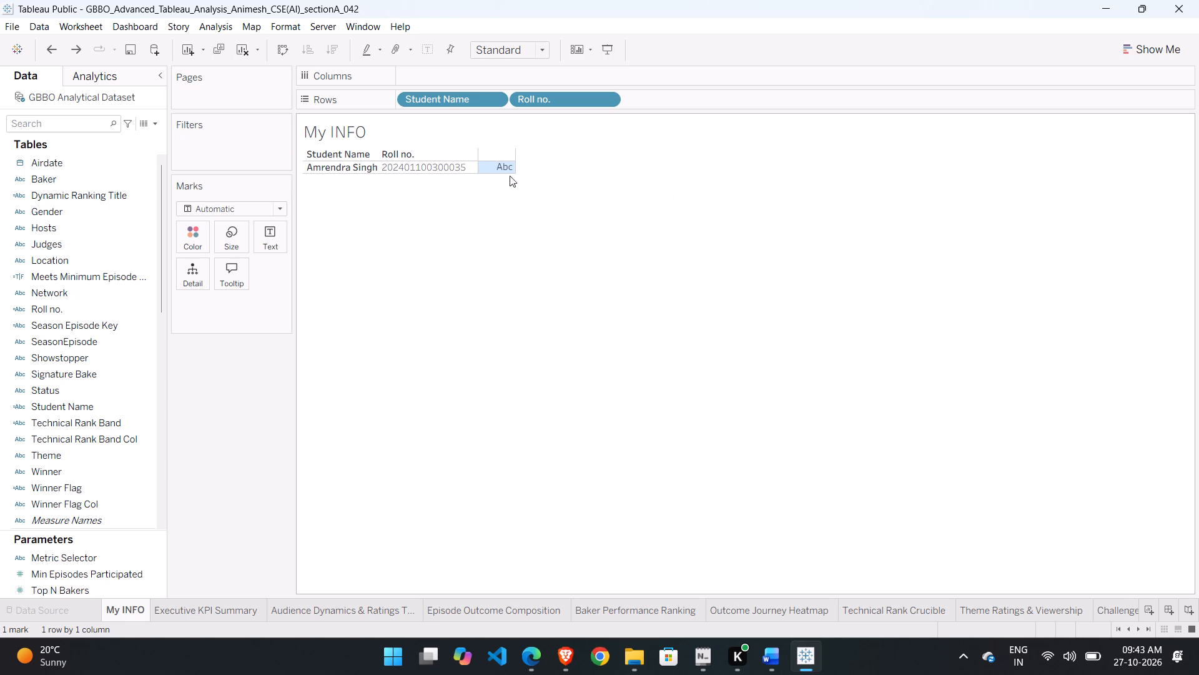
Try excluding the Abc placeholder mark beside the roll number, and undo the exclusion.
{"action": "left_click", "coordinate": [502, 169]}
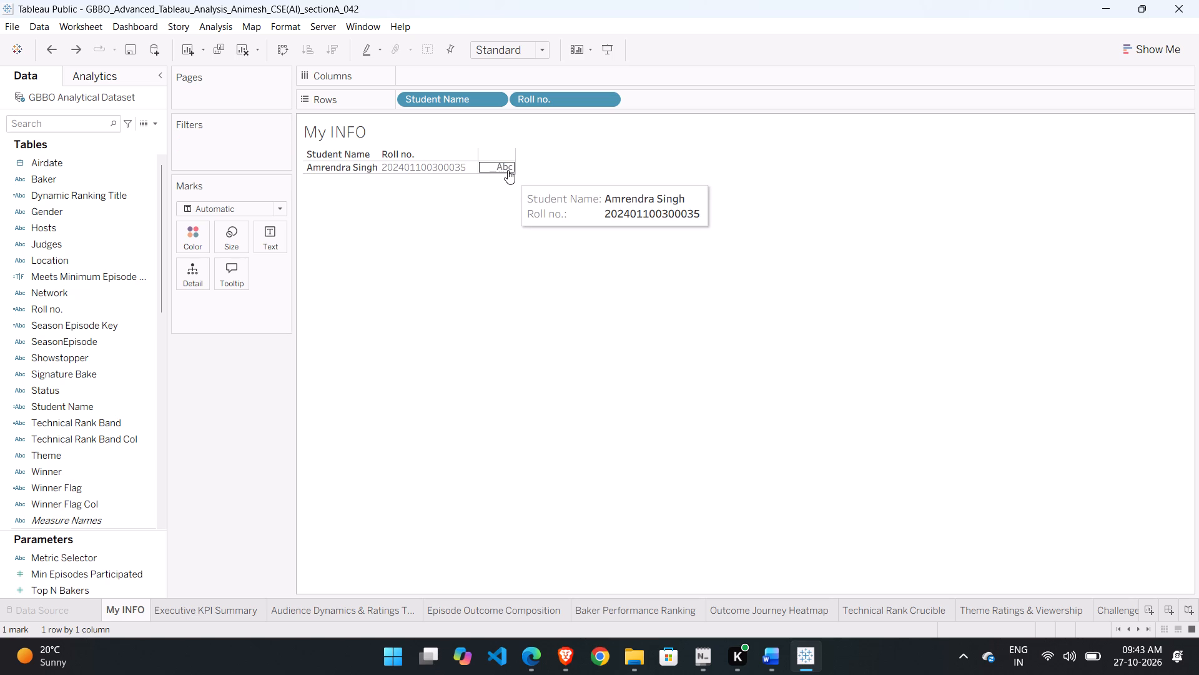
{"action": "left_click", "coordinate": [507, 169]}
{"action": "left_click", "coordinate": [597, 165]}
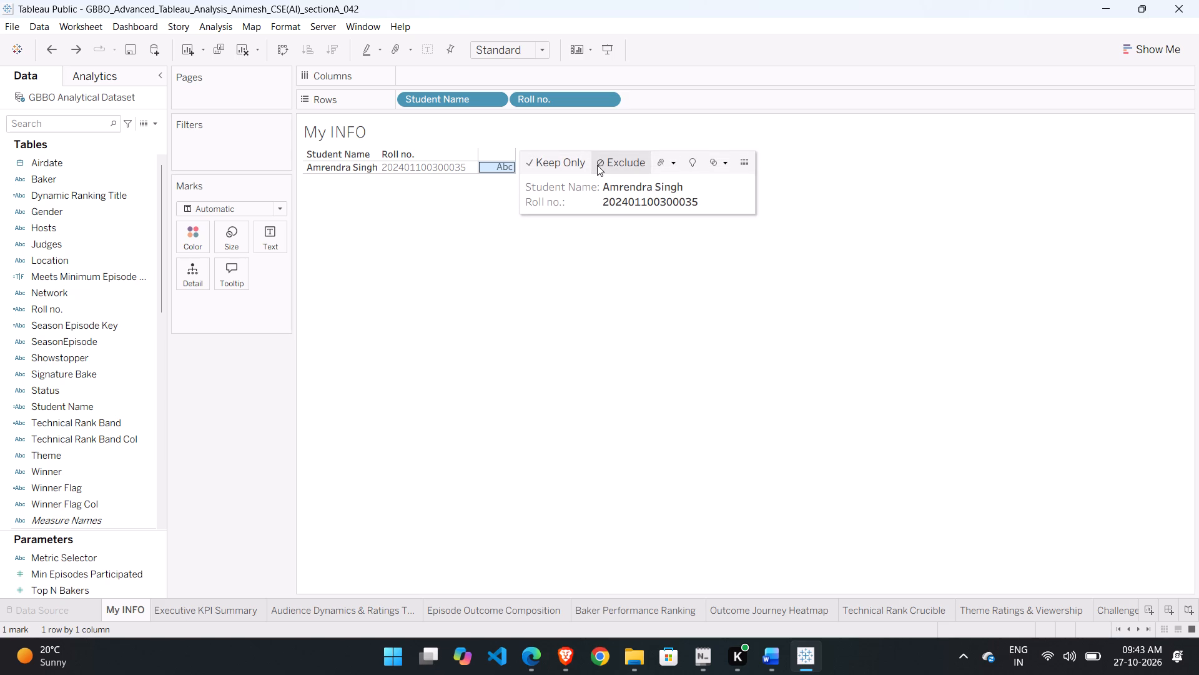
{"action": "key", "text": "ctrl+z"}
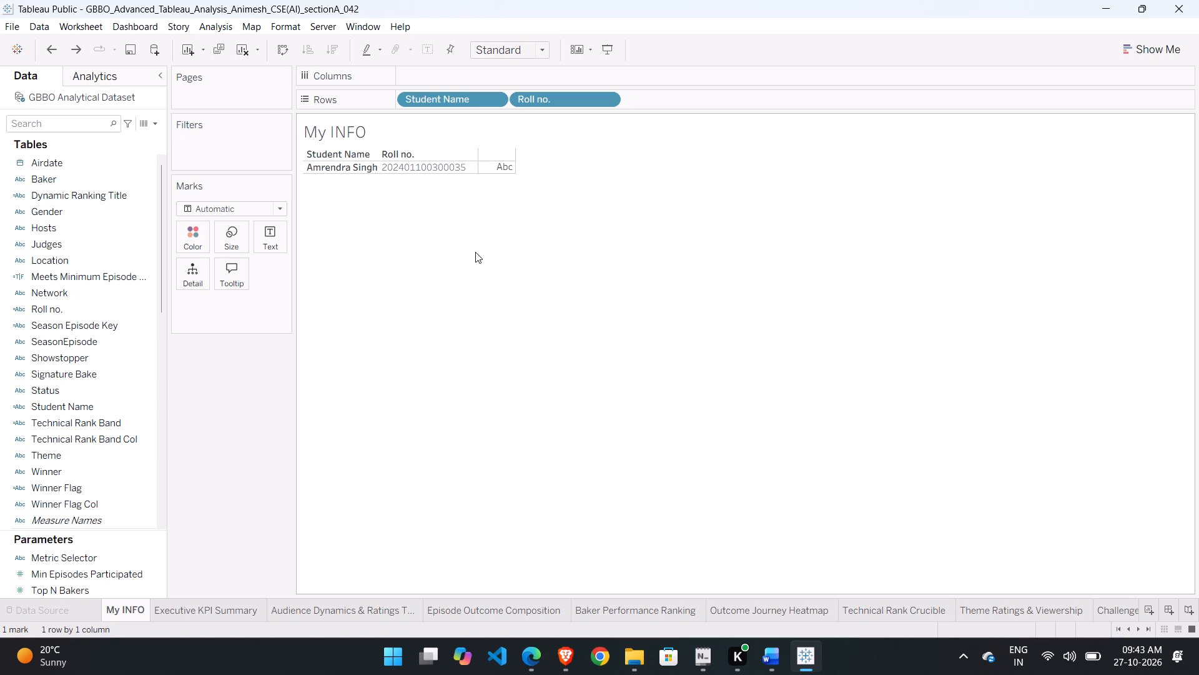
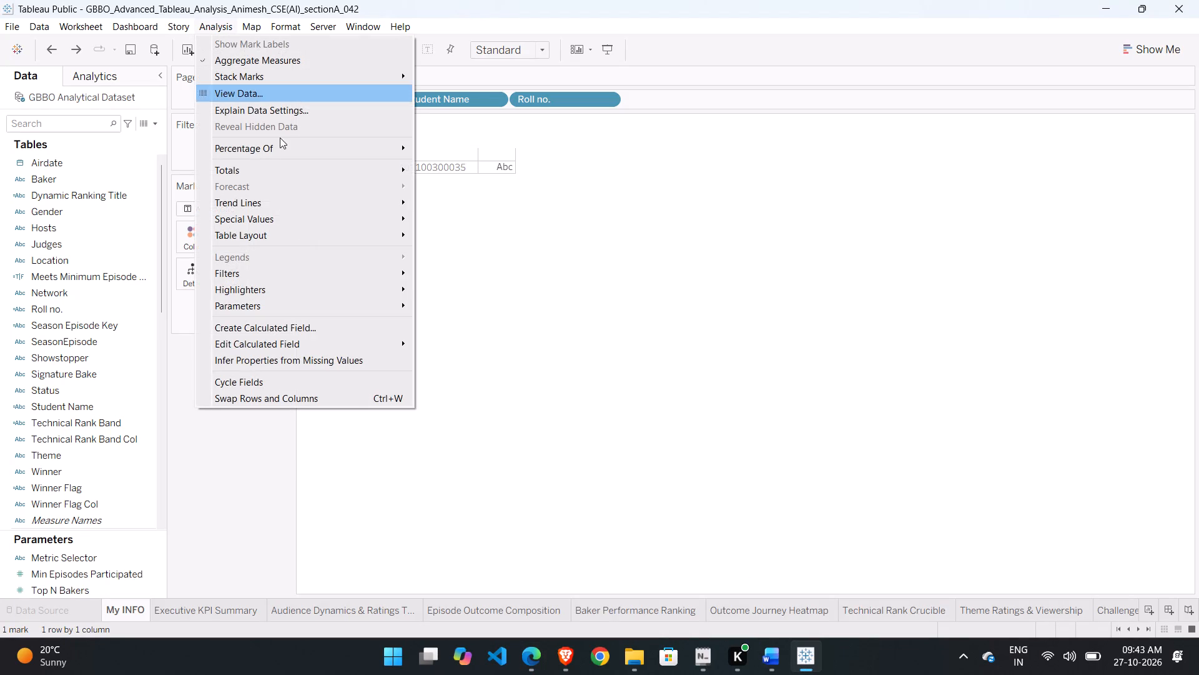
Create a calculated field named Section with the formula "A" and save it.
{"action": "left_click", "coordinate": [285, 326]}
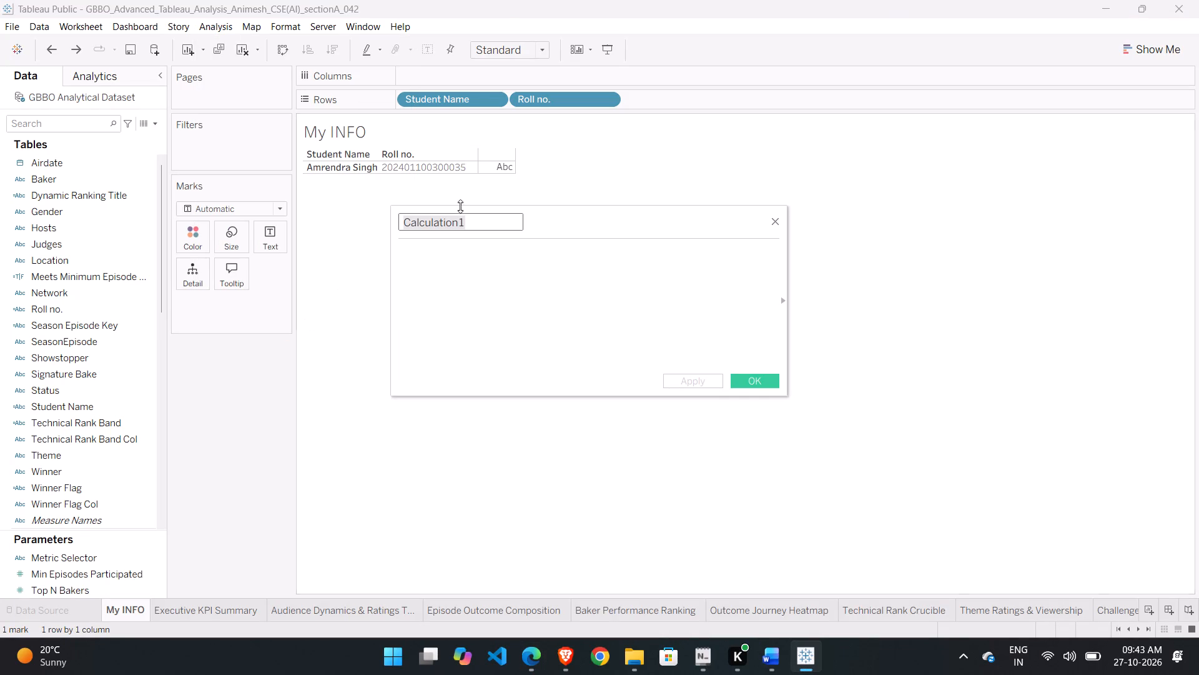
{"action": "left_click", "coordinate": [475, 220]}
{"action": "key", "text": "ctrl+a"}
{"action": "type", "text": "Section"}
{"action": "left_click", "coordinate": [476, 263]}
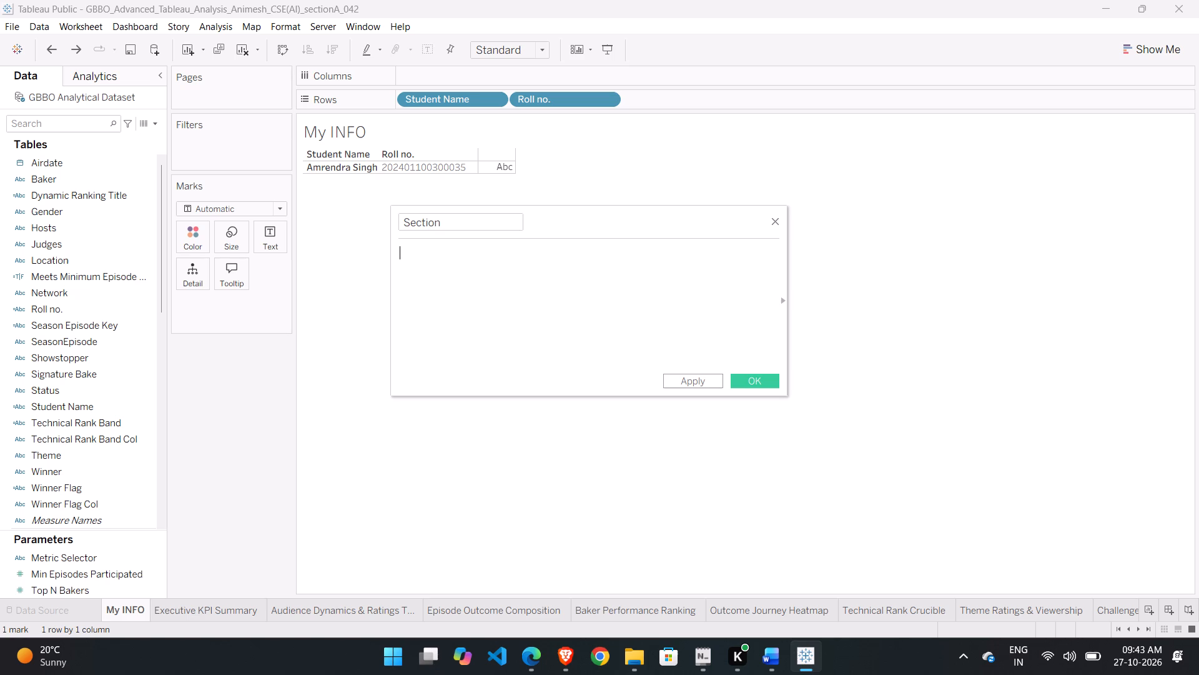
{"action": "type", "text": "\"A\""}
{"action": "left_click", "coordinate": [704, 384]}
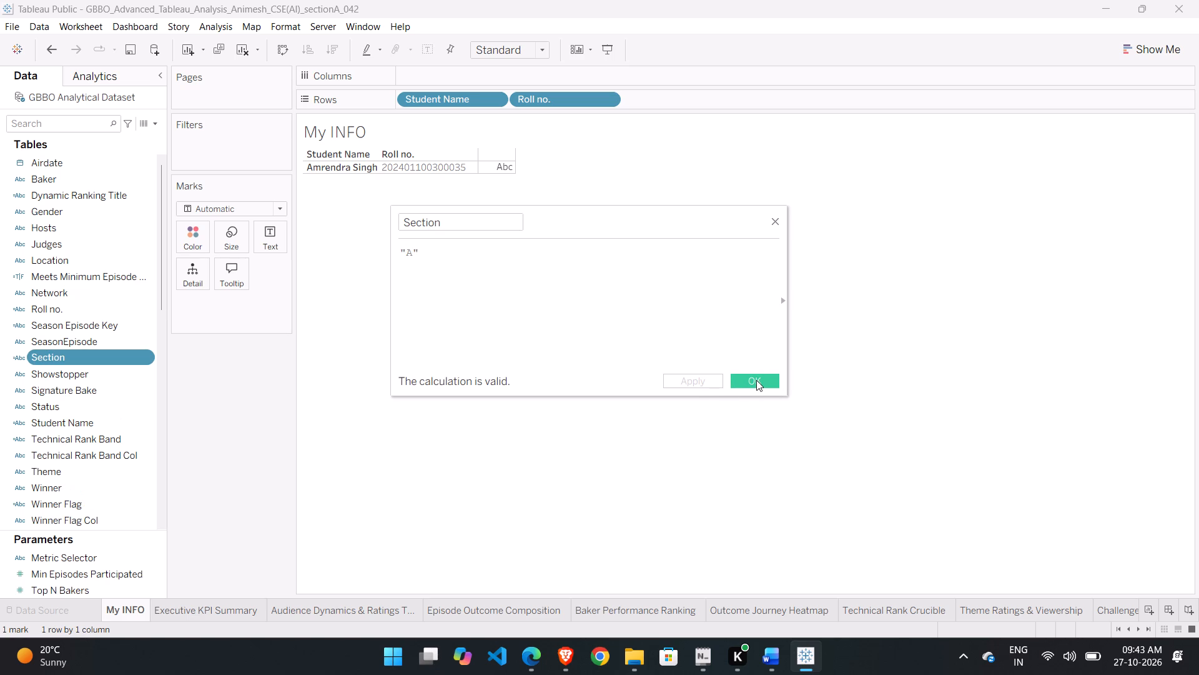
{"action": "left_click", "coordinate": [756, 380]}
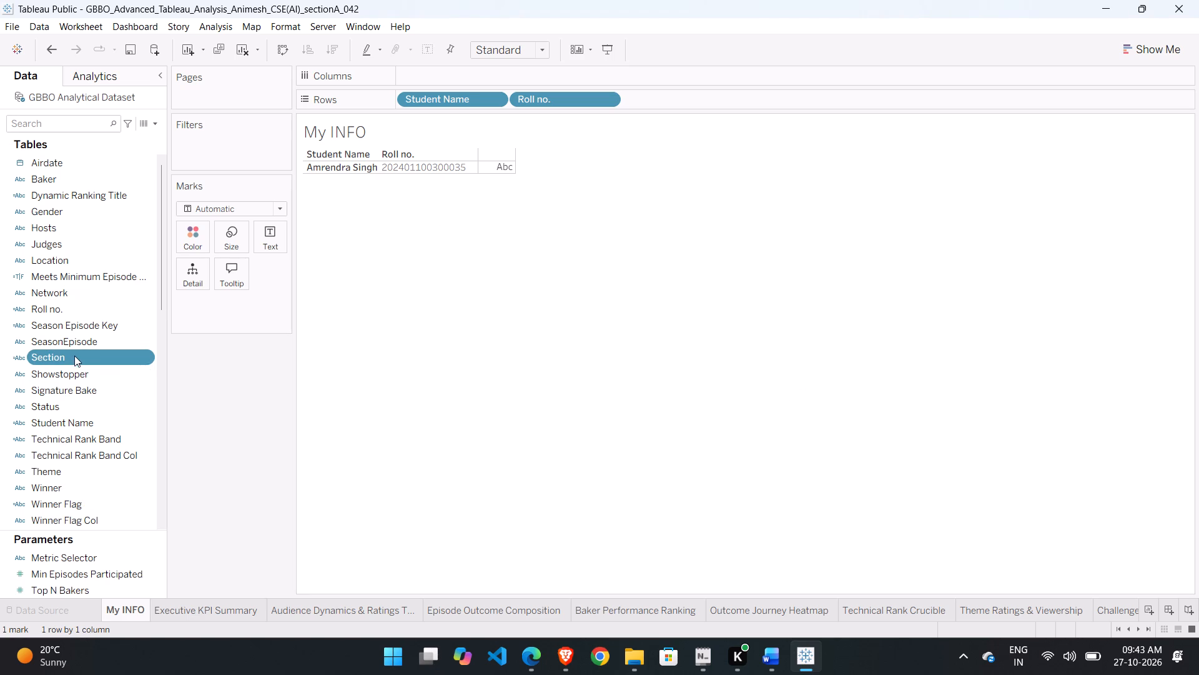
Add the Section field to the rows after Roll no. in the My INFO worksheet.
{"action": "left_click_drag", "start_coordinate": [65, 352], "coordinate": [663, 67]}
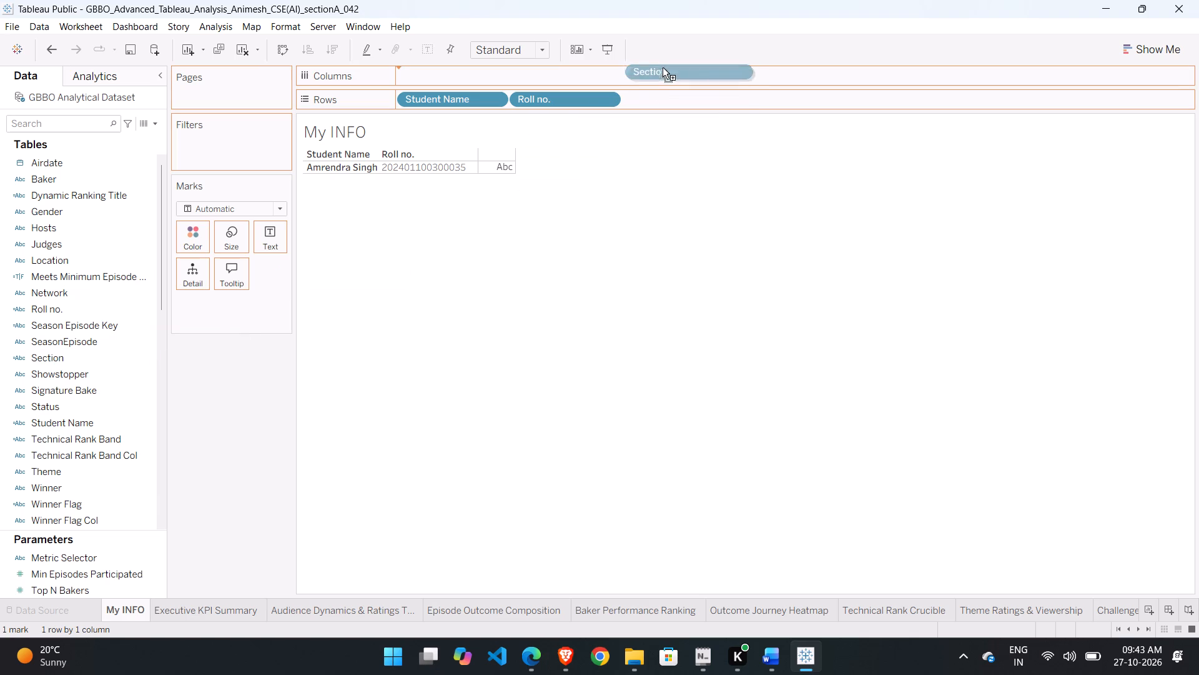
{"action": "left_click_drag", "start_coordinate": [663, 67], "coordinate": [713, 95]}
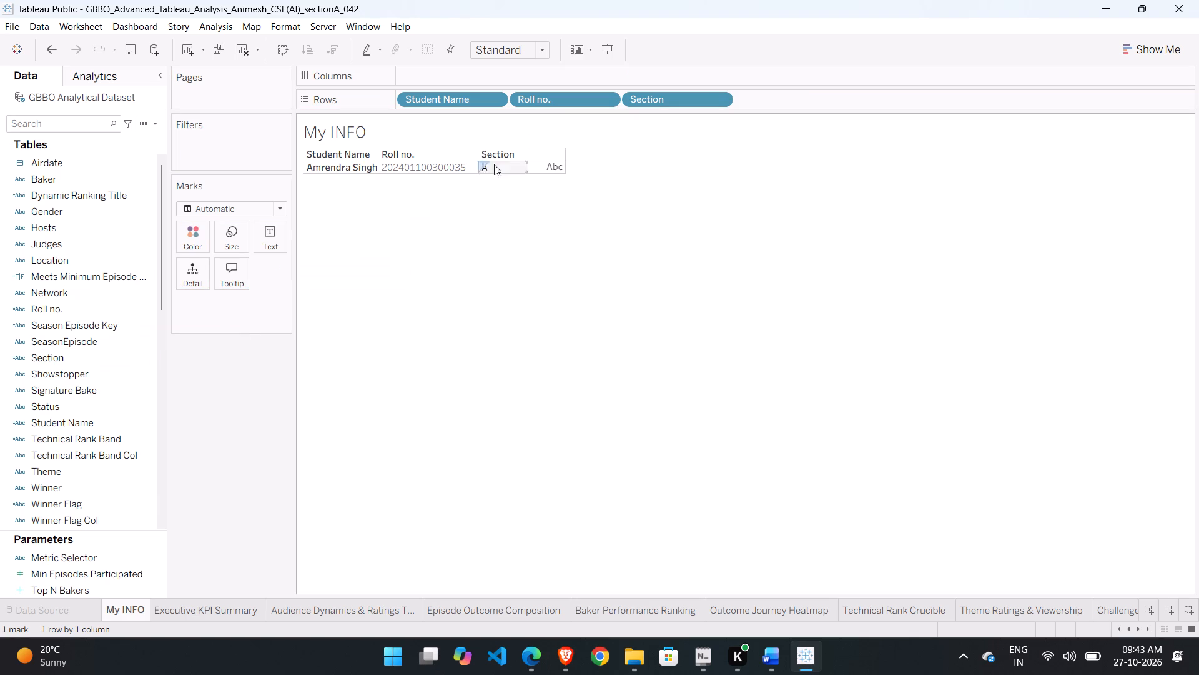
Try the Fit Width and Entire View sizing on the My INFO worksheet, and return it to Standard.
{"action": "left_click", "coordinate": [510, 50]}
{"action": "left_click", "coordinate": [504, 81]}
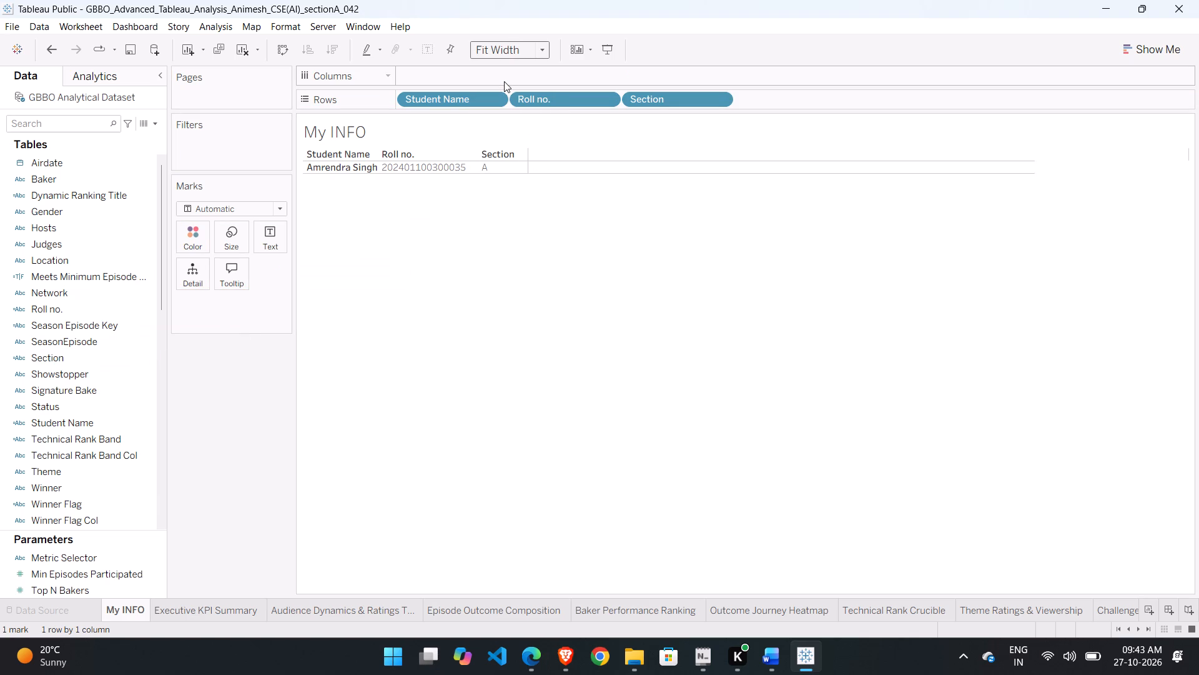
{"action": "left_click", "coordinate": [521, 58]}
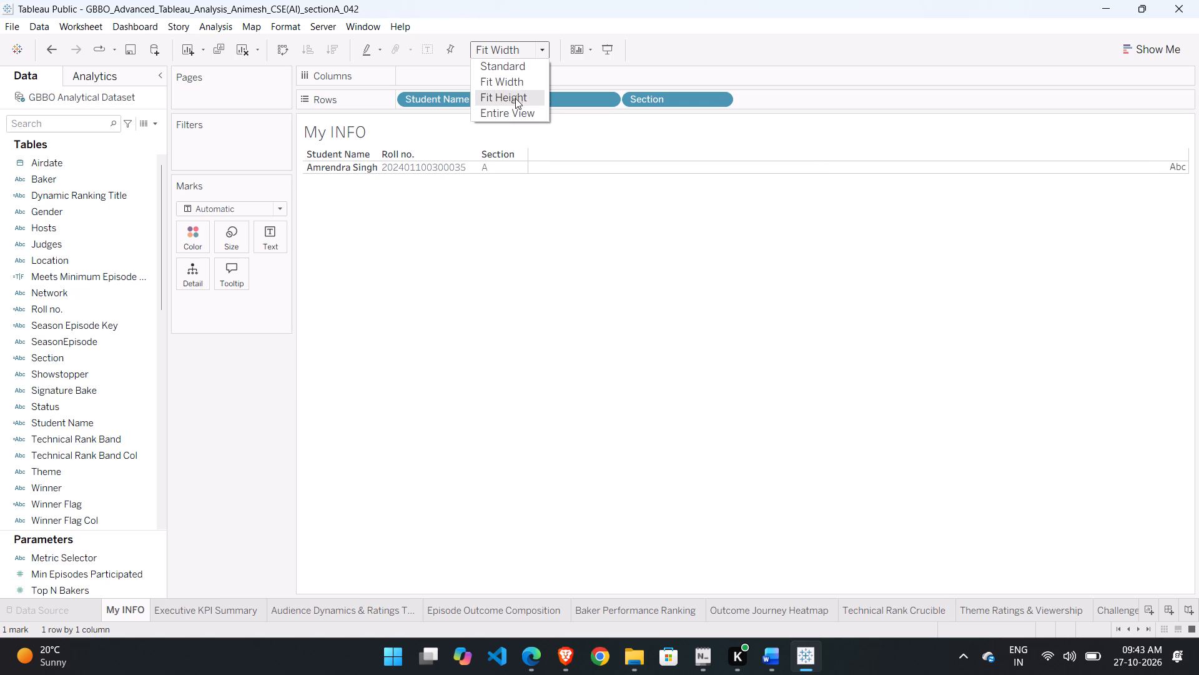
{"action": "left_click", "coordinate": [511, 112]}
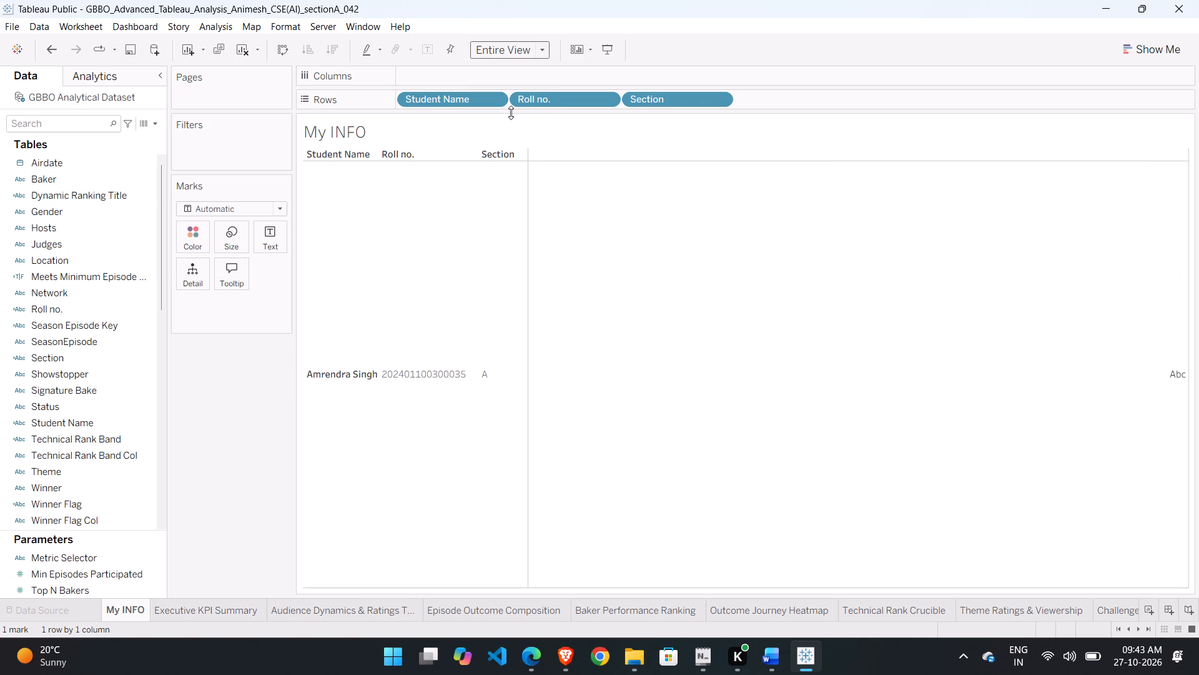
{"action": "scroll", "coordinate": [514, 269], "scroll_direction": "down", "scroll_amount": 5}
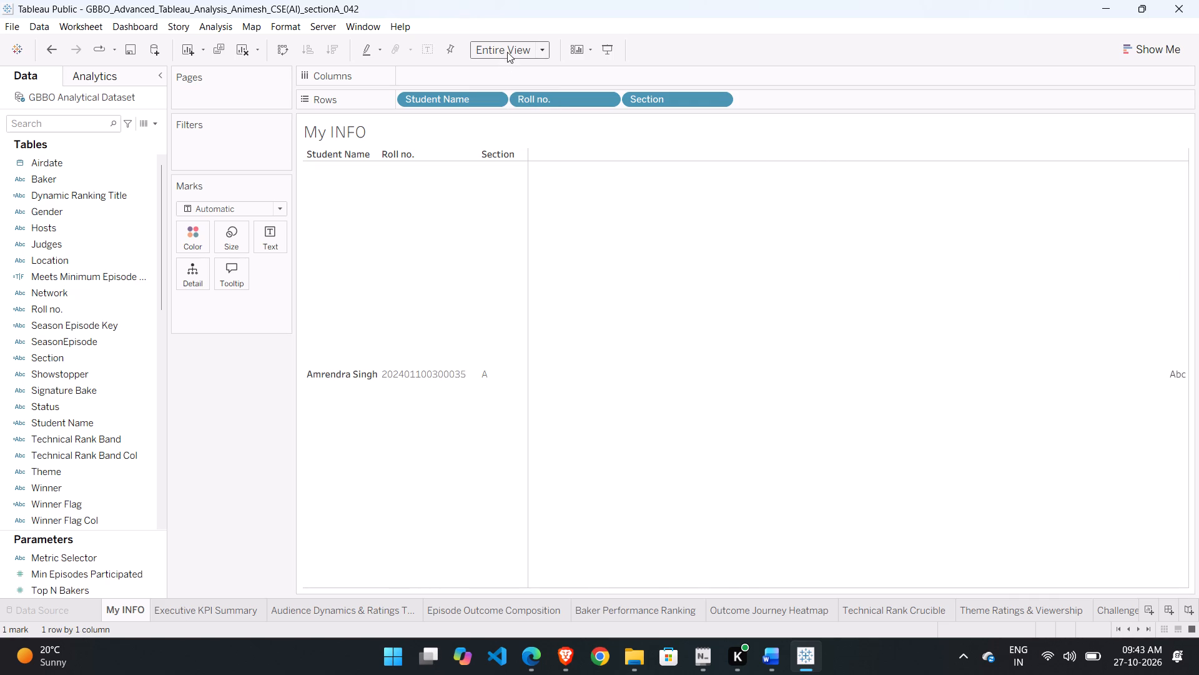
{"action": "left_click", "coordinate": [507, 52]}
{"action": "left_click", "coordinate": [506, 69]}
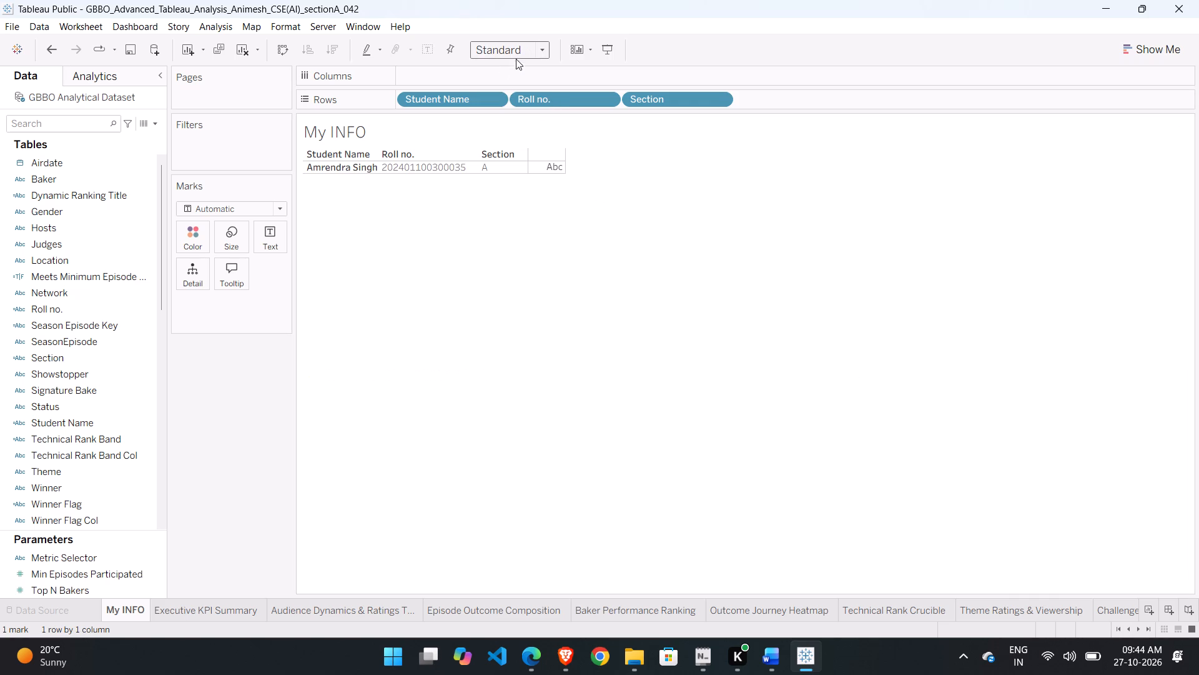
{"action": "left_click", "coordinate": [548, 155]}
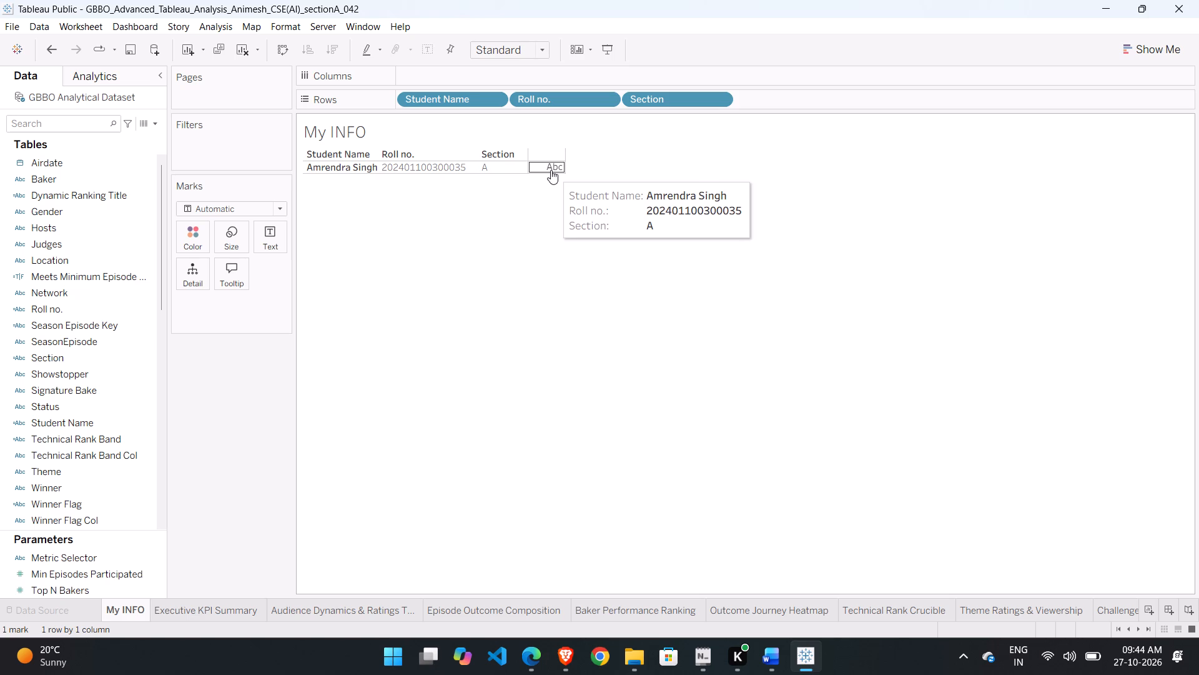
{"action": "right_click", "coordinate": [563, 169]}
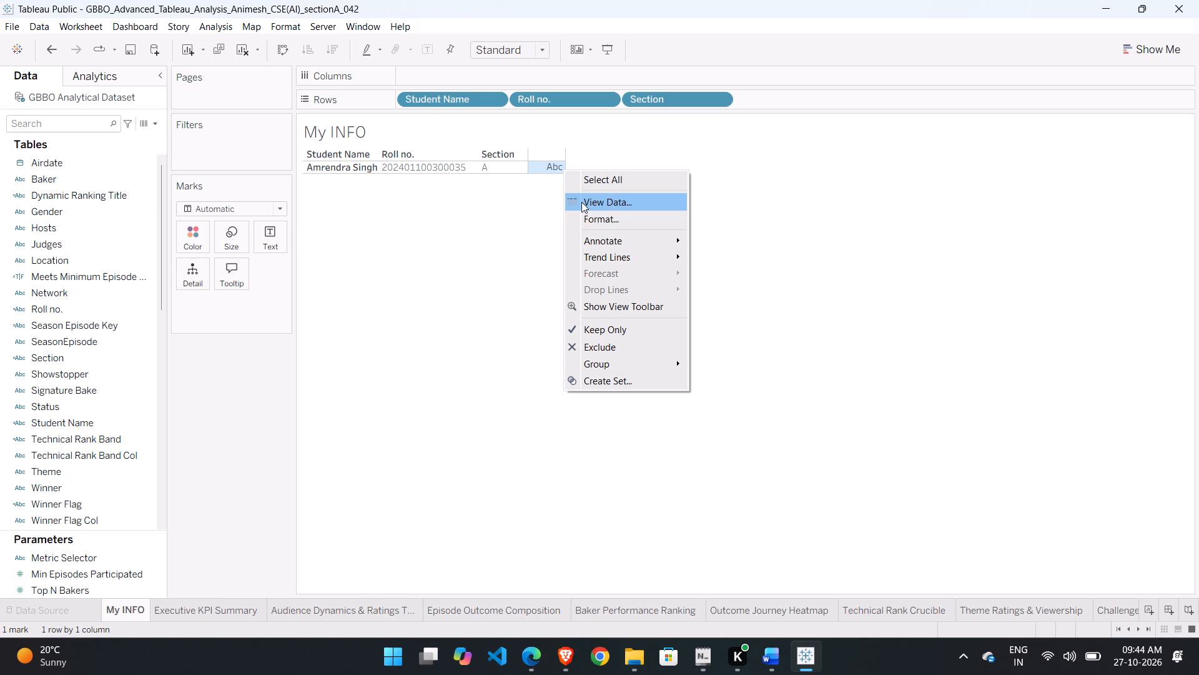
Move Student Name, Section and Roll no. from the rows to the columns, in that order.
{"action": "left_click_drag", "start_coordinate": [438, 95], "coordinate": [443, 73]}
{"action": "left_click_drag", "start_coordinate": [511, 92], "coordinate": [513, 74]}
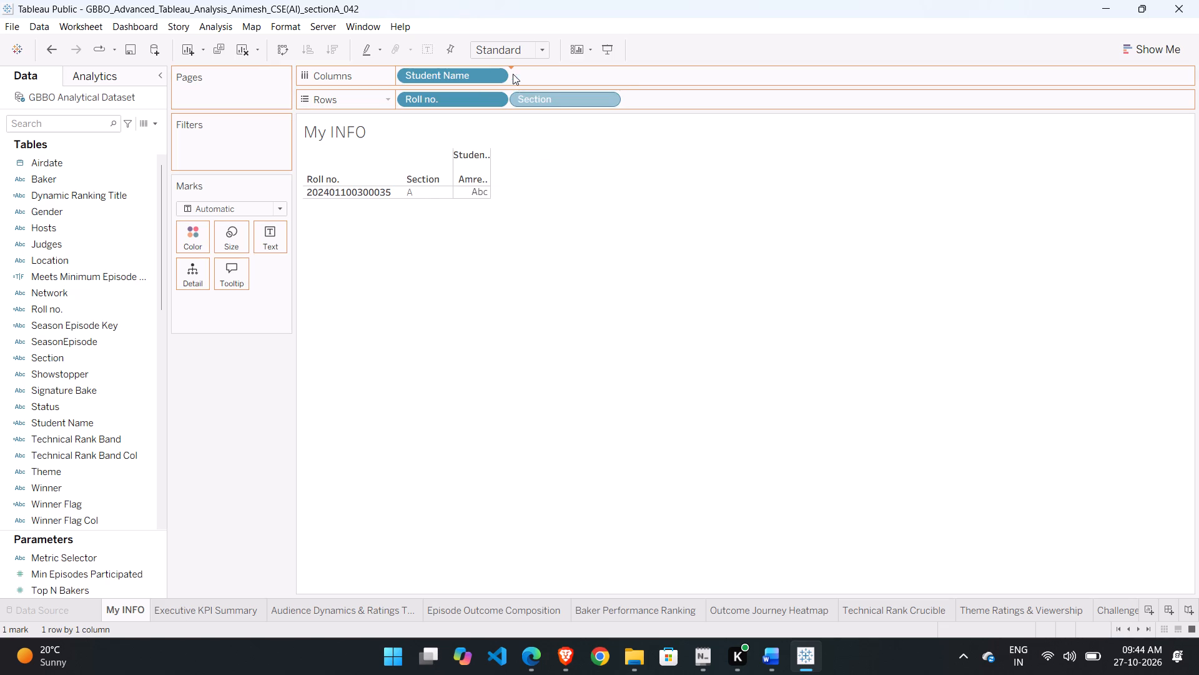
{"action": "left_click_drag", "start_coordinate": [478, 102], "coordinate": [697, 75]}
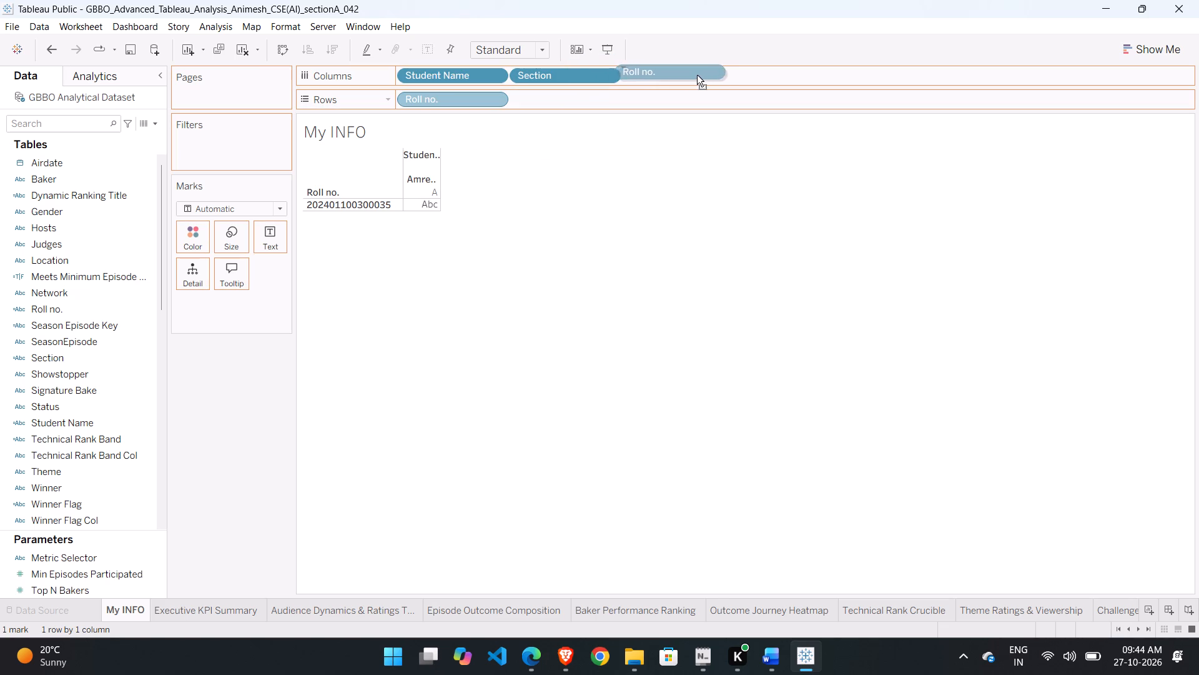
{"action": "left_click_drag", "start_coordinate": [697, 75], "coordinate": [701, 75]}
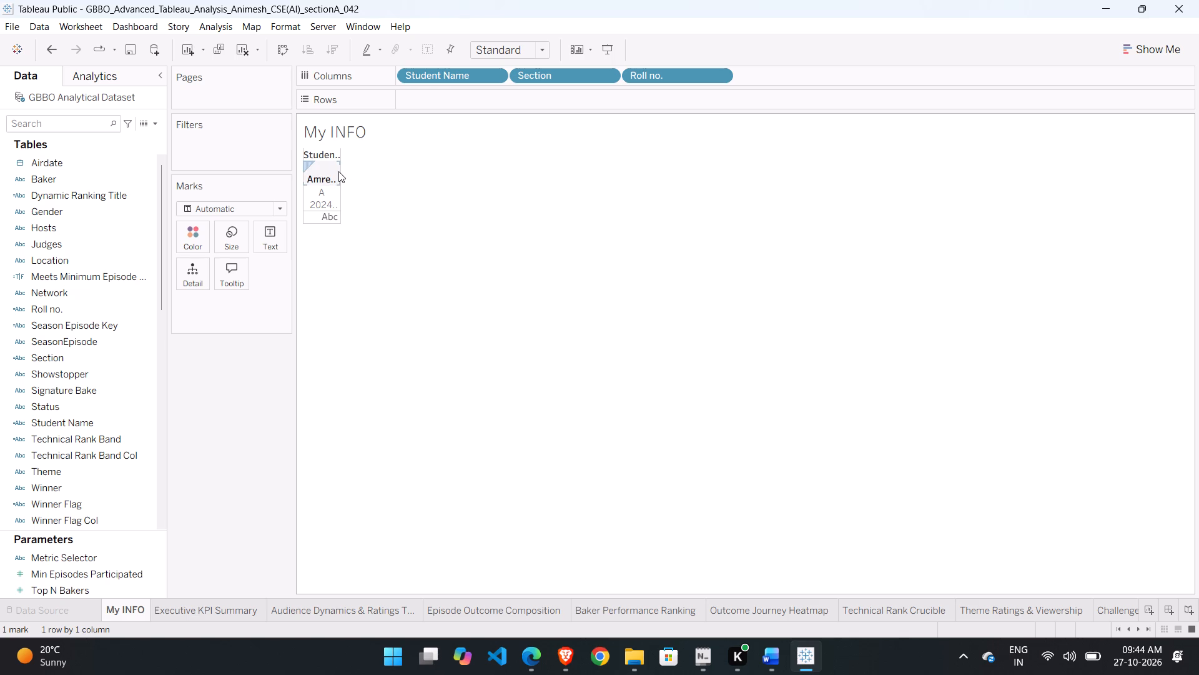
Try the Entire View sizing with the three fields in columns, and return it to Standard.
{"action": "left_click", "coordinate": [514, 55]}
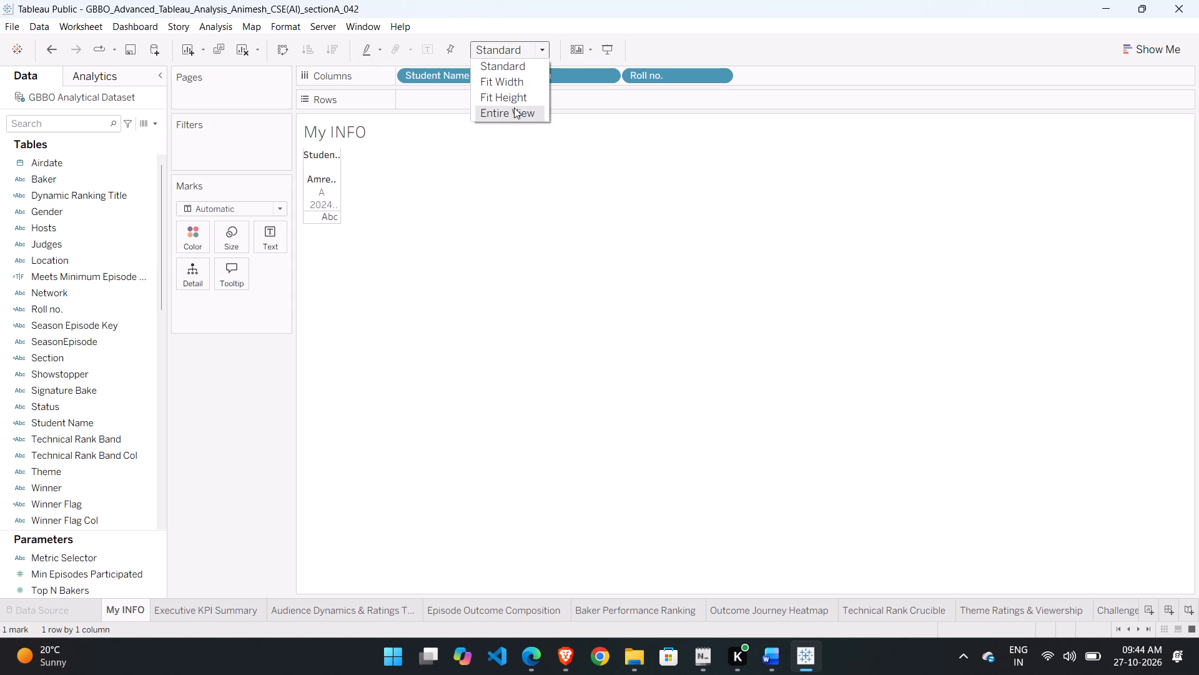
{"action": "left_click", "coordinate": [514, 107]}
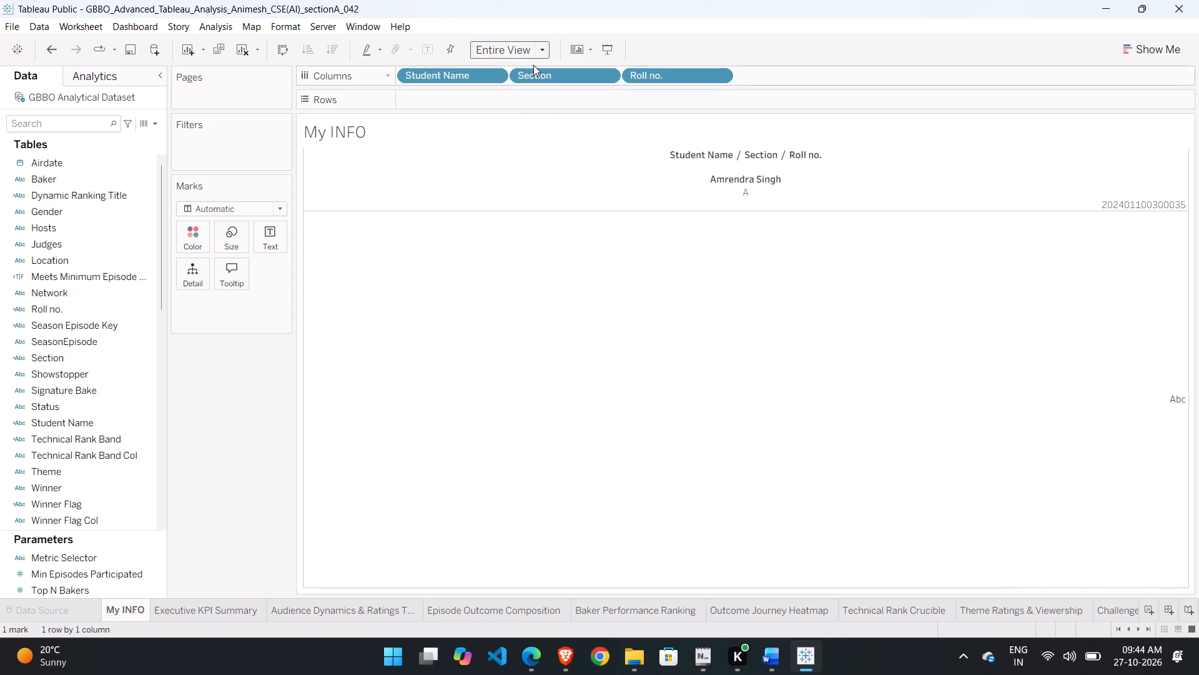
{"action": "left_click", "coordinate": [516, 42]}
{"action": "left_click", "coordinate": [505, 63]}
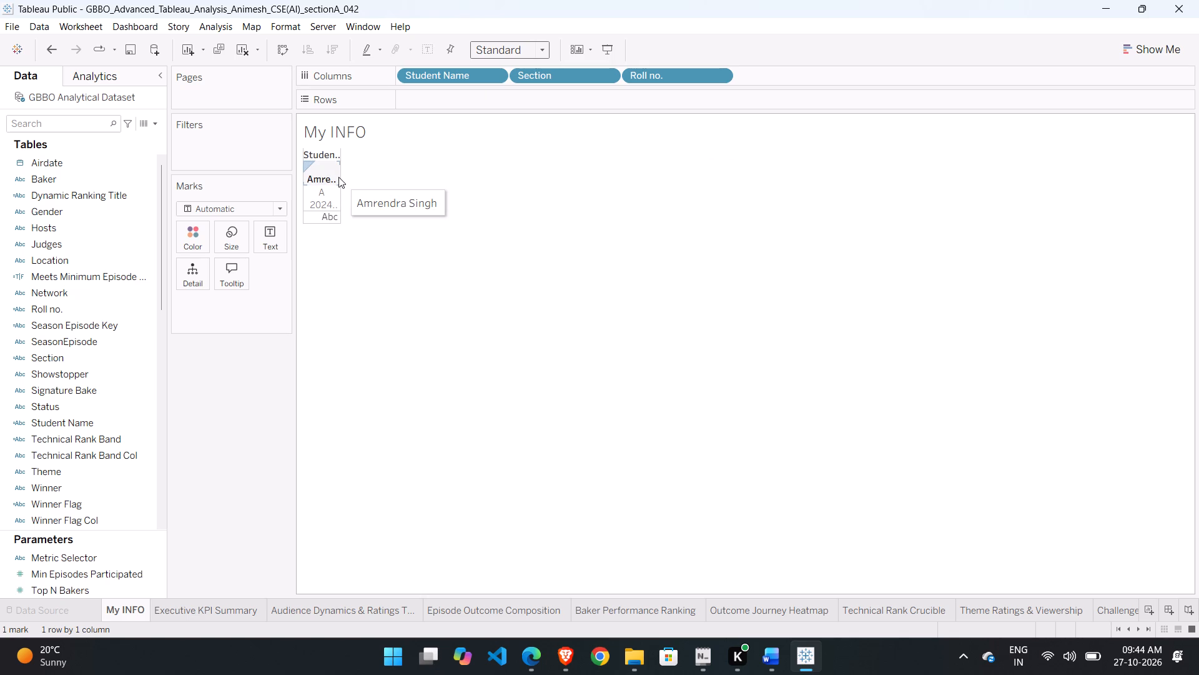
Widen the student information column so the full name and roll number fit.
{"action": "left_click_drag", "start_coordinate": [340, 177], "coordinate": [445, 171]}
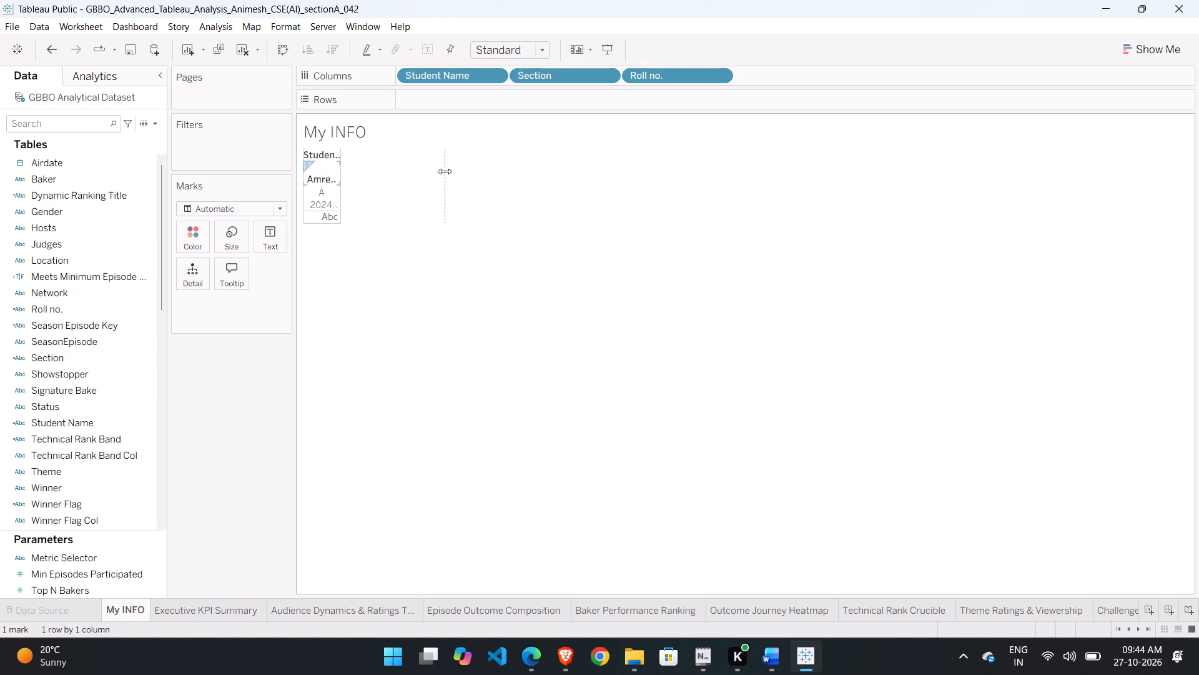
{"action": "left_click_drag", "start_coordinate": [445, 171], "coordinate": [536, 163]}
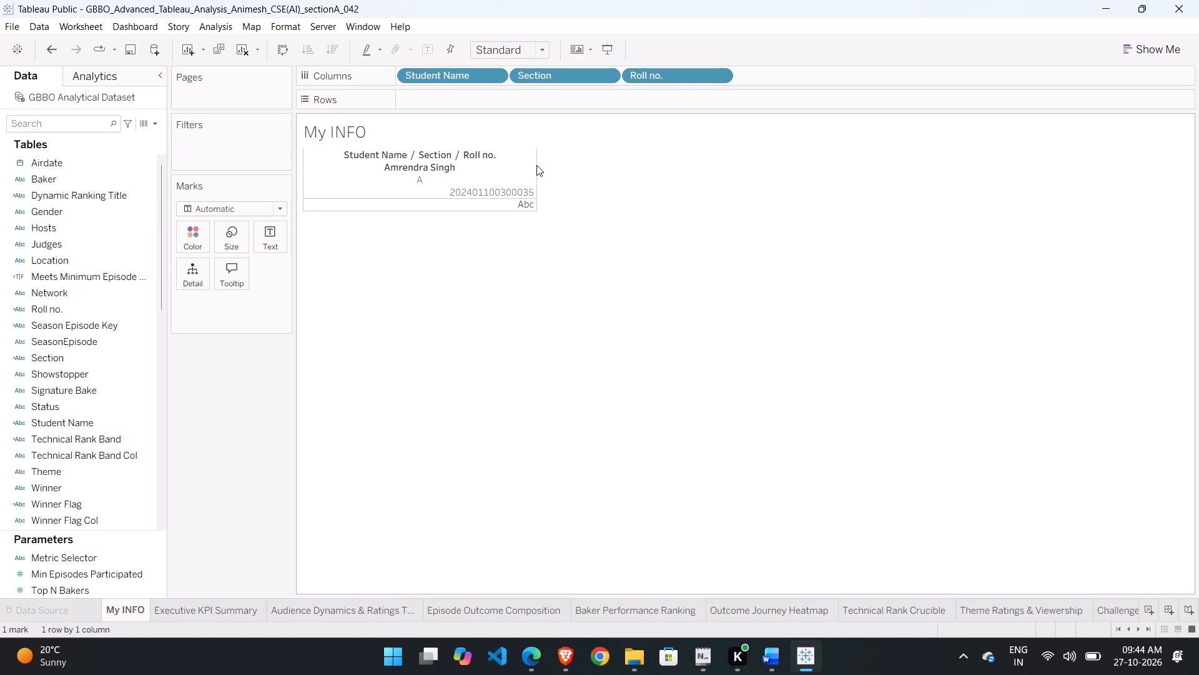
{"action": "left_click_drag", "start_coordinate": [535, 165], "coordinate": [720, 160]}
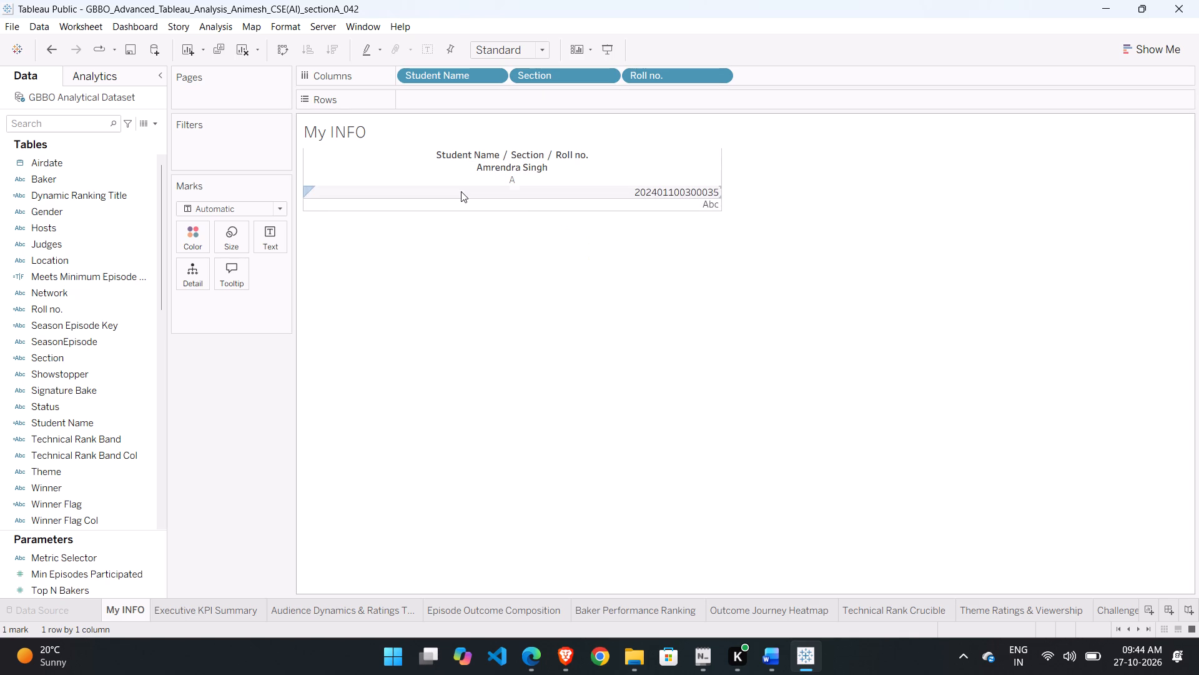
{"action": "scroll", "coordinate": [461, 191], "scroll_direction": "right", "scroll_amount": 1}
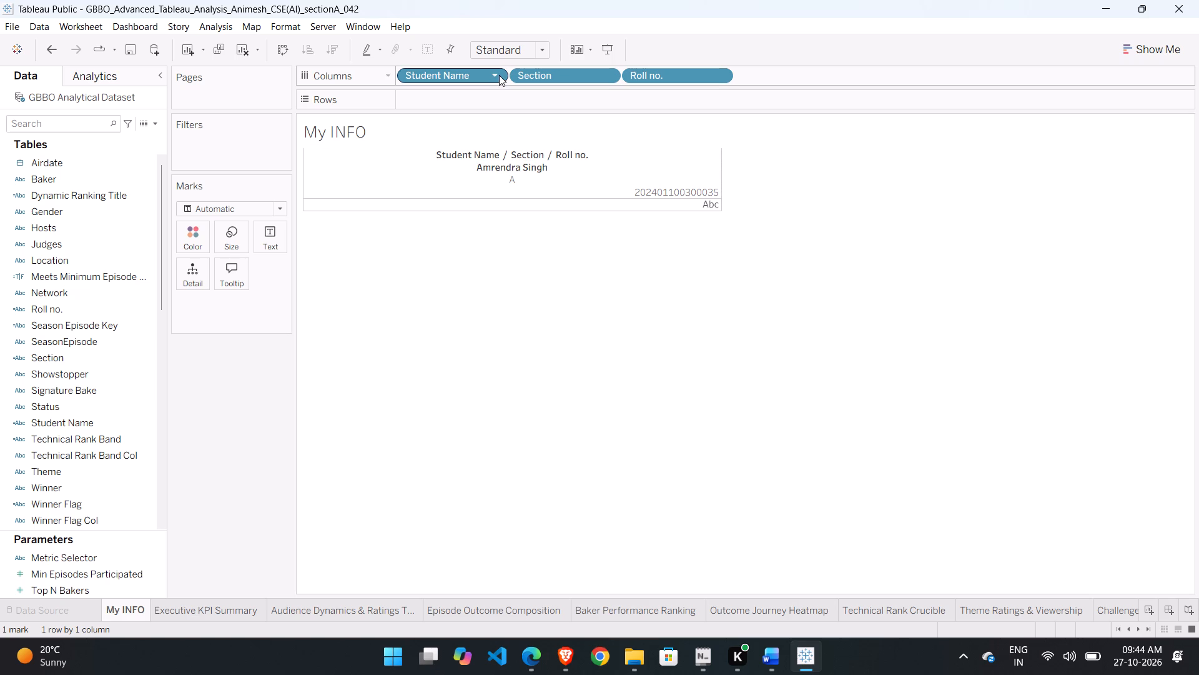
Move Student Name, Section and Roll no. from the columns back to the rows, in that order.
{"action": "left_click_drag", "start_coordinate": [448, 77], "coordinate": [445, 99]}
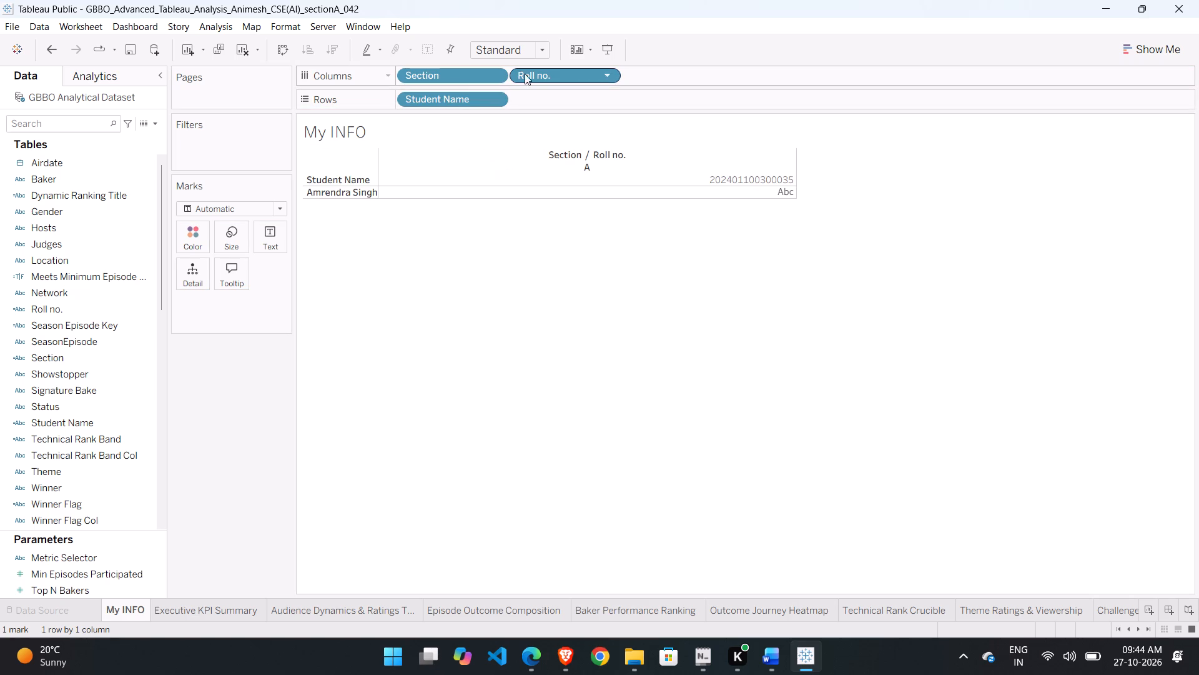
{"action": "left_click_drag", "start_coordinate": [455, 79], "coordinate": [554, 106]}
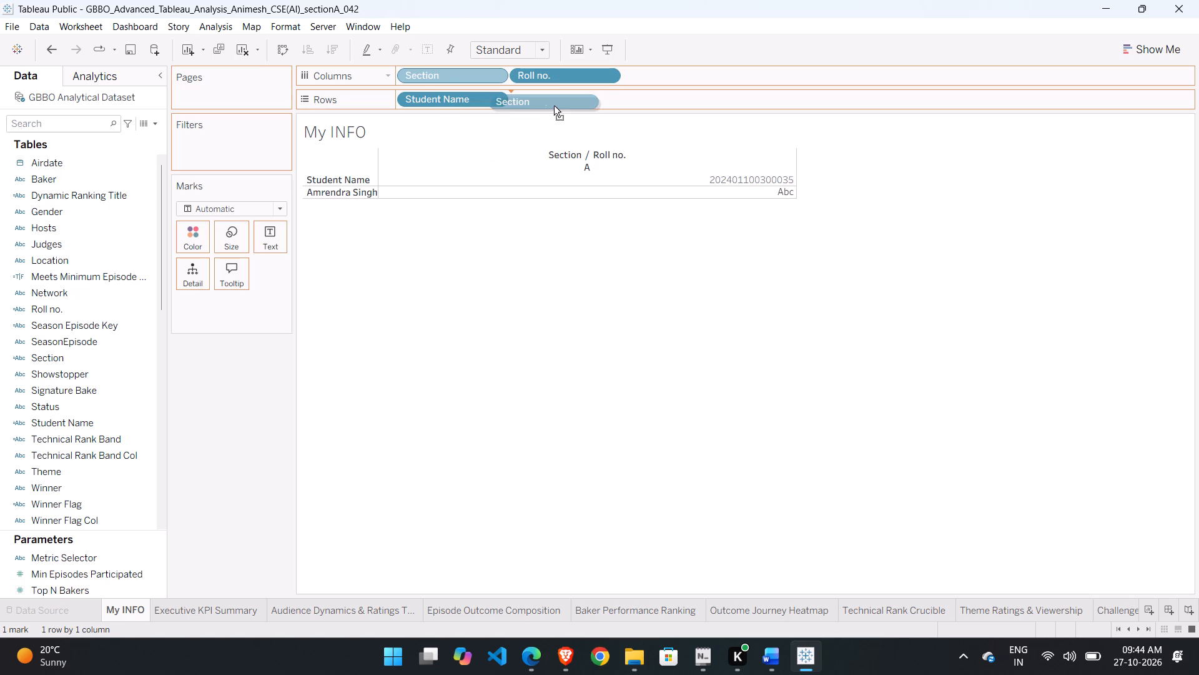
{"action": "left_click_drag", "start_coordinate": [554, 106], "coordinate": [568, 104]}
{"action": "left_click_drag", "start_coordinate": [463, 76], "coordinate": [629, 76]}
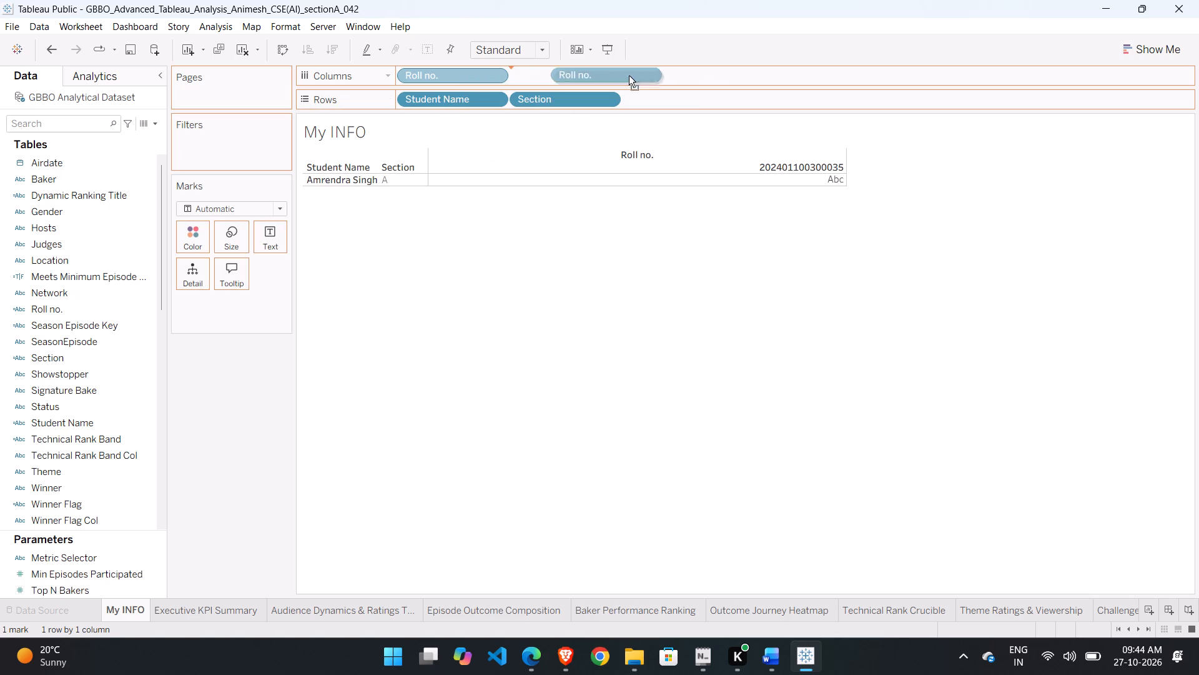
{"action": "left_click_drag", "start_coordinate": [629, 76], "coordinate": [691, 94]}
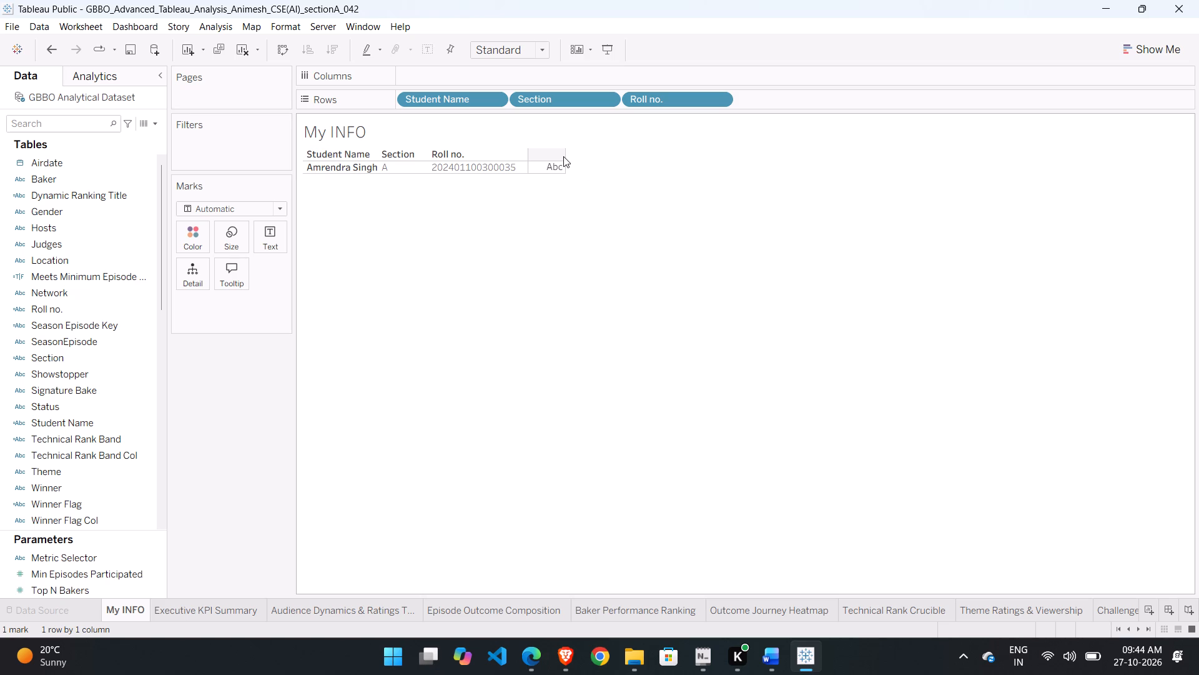
Delete the My INFO worksheet from the workbook.
{"action": "right_click", "coordinate": [141, 615]}
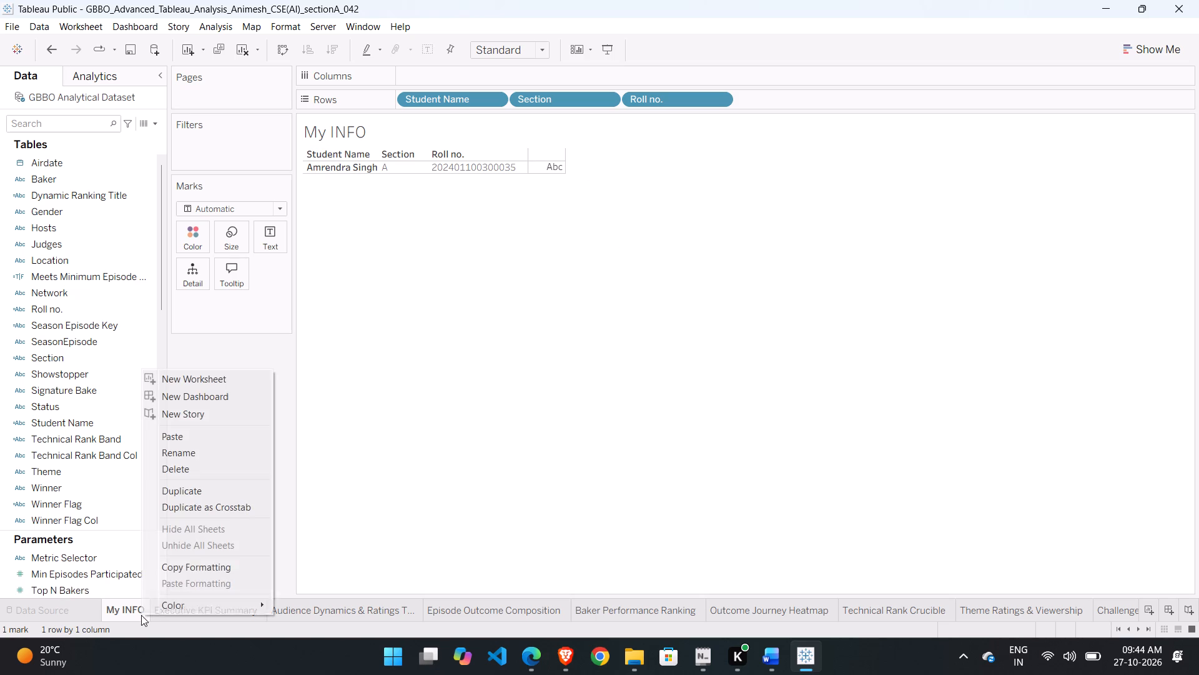
{"action": "left_click", "coordinate": [207, 471]}
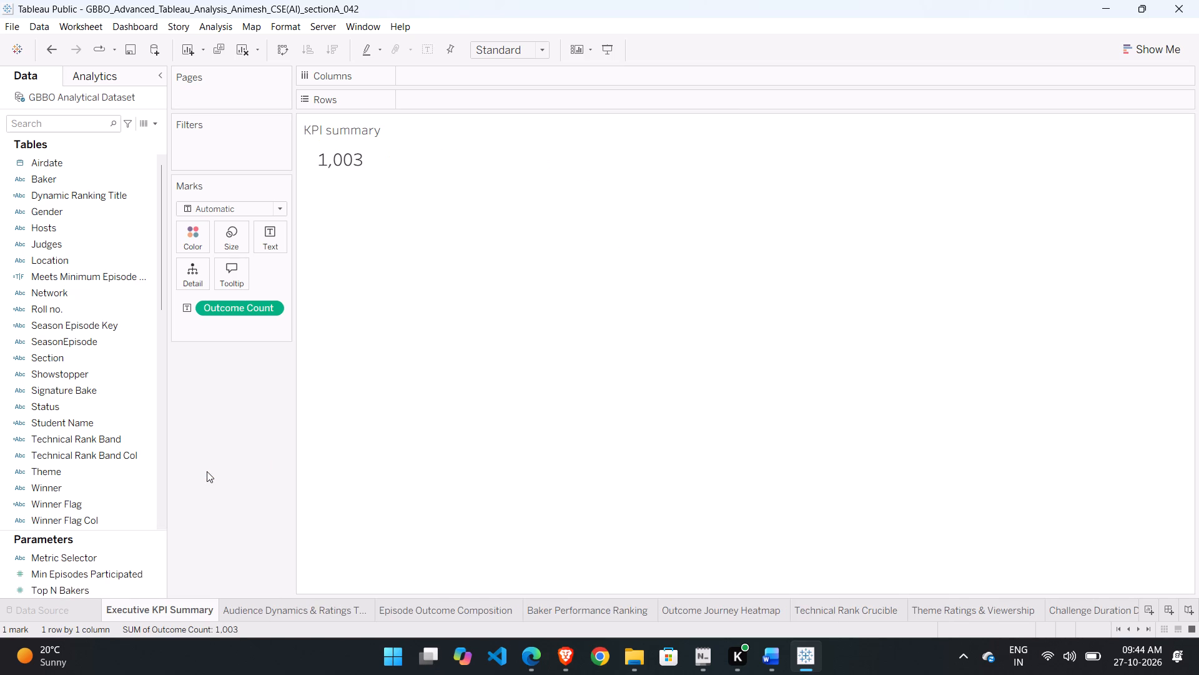
Create a new blank worksheet and place it ahead of Executive KPI Summary in the sheet order.
{"action": "left_click", "coordinate": [1148, 621]}
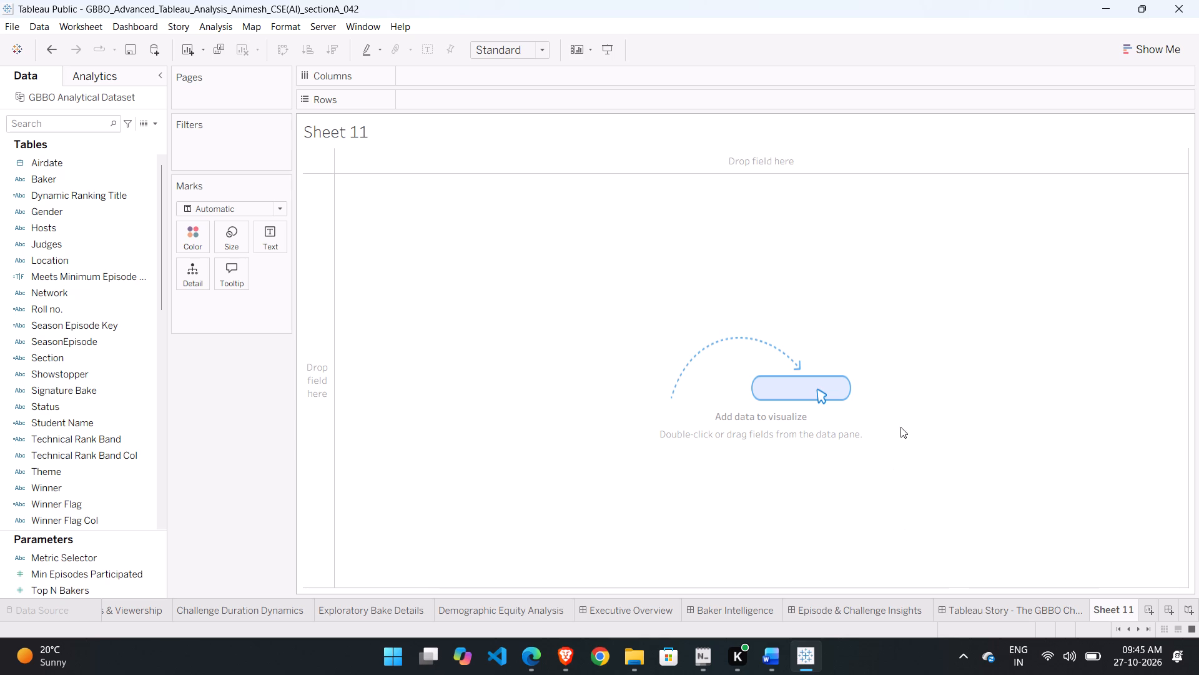
{"action": "left_click_drag", "start_coordinate": [1120, 607], "coordinate": [199, 606]}
{"action": "left_click_drag", "start_coordinate": [285, 609], "coordinate": [117, 601]}
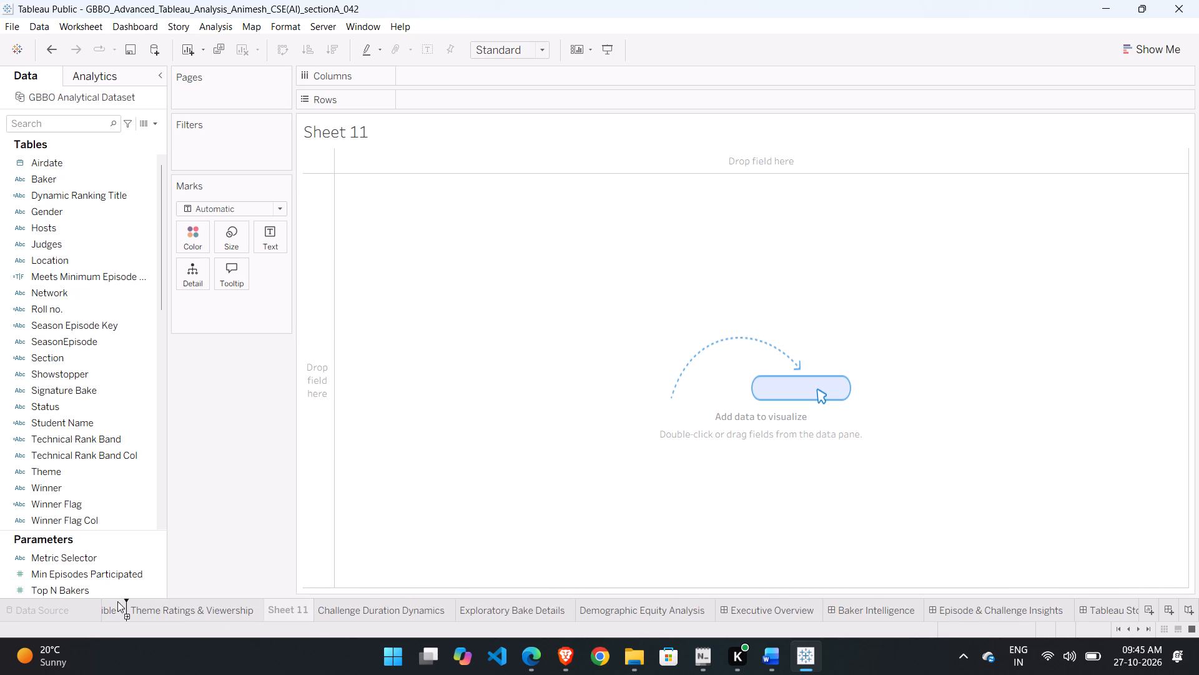
{"action": "left_click_drag", "start_coordinate": [117, 601], "coordinate": [110, 606]}
{"action": "scroll", "coordinate": [110, 606], "scroll_direction": "right", "scroll_amount": 5}
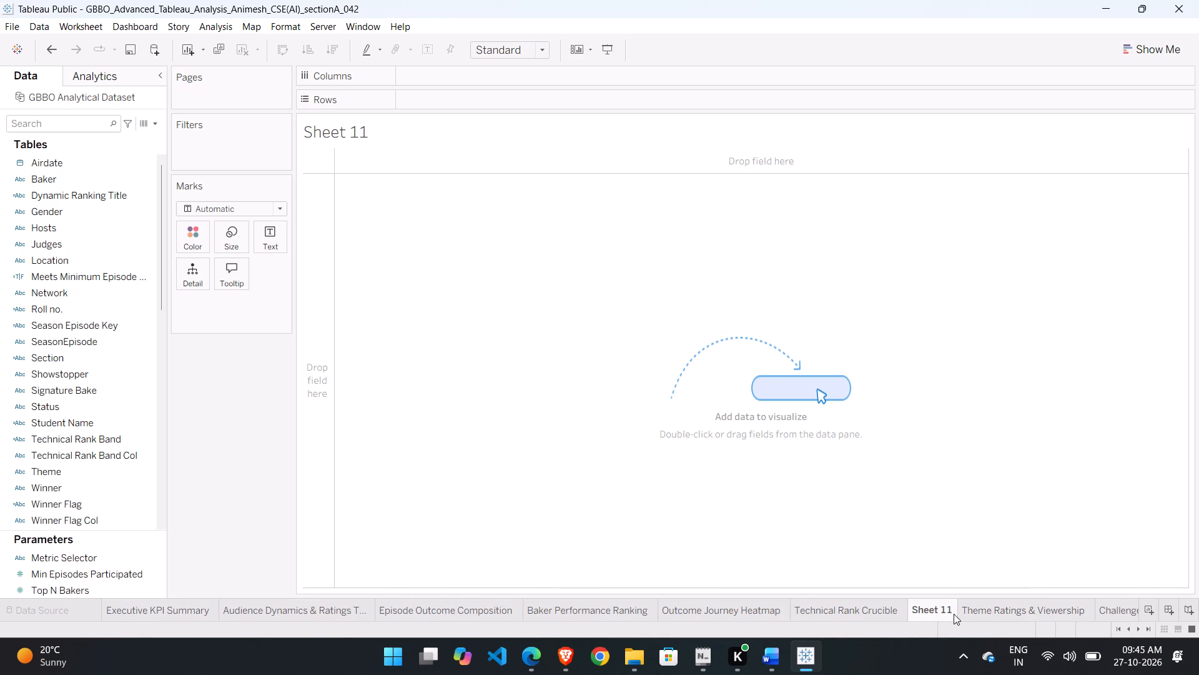
{"action": "left_click_drag", "start_coordinate": [954, 614], "coordinate": [109, 607]}
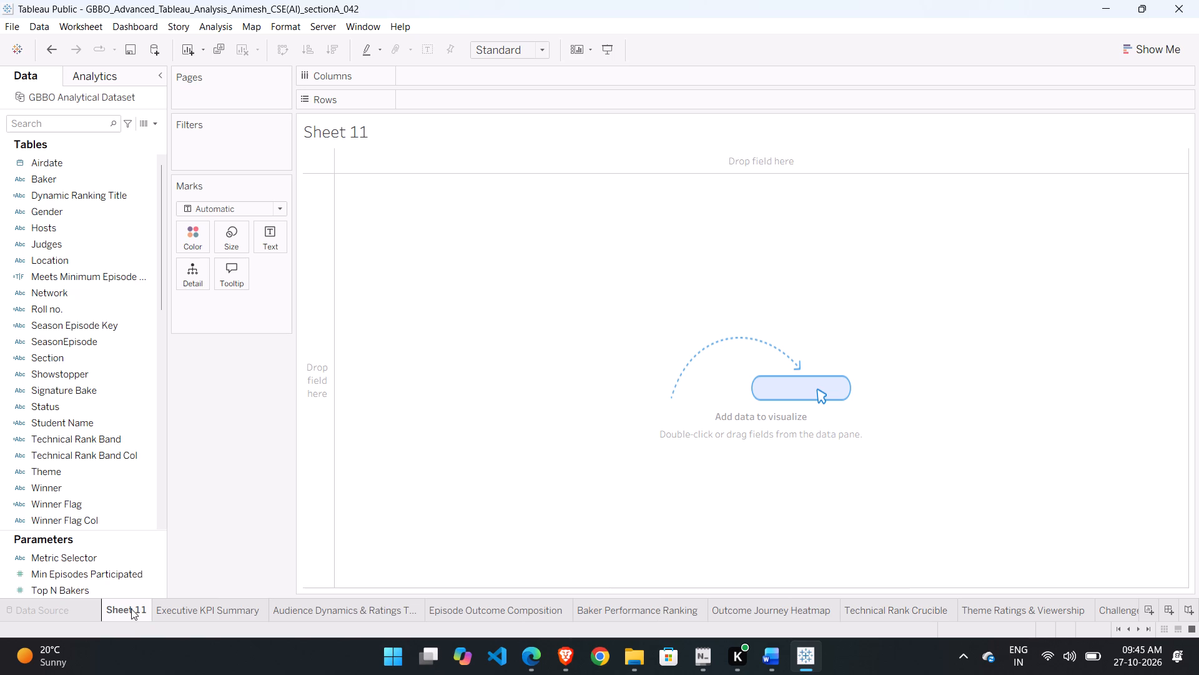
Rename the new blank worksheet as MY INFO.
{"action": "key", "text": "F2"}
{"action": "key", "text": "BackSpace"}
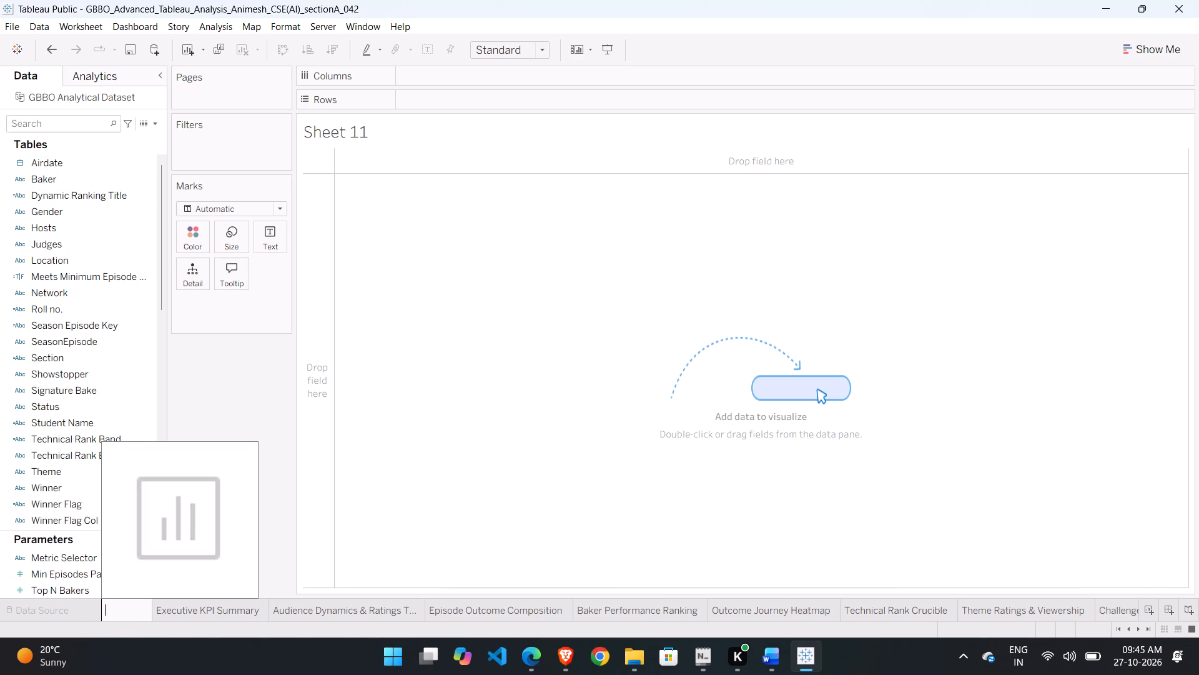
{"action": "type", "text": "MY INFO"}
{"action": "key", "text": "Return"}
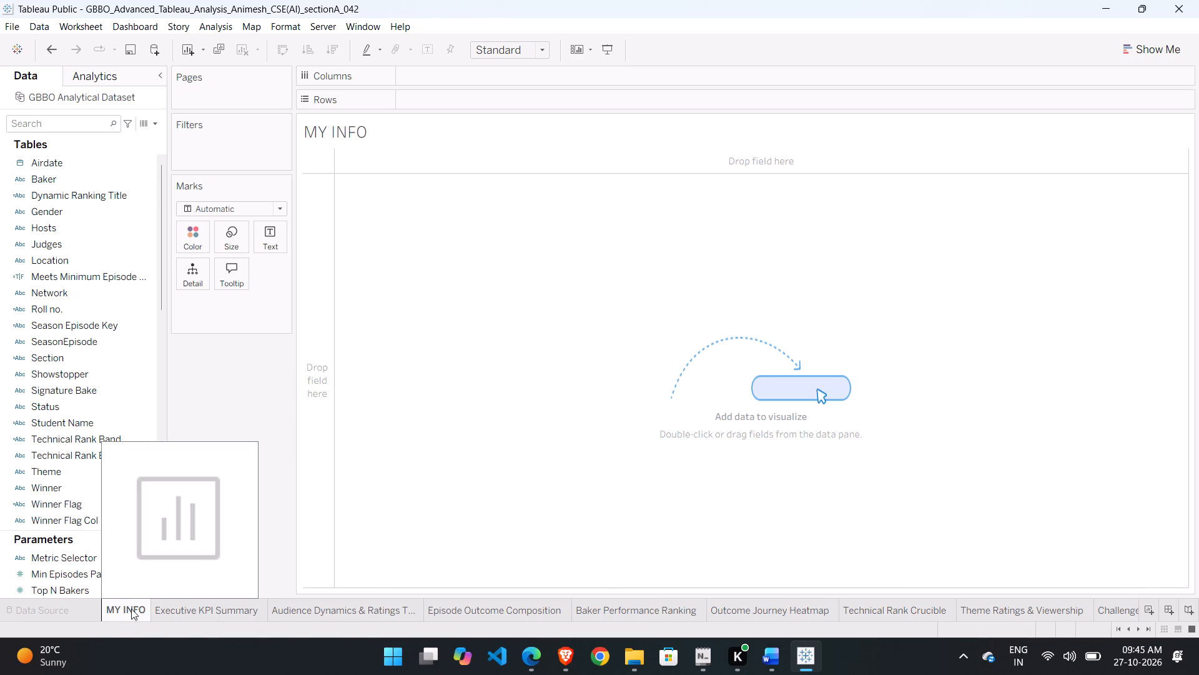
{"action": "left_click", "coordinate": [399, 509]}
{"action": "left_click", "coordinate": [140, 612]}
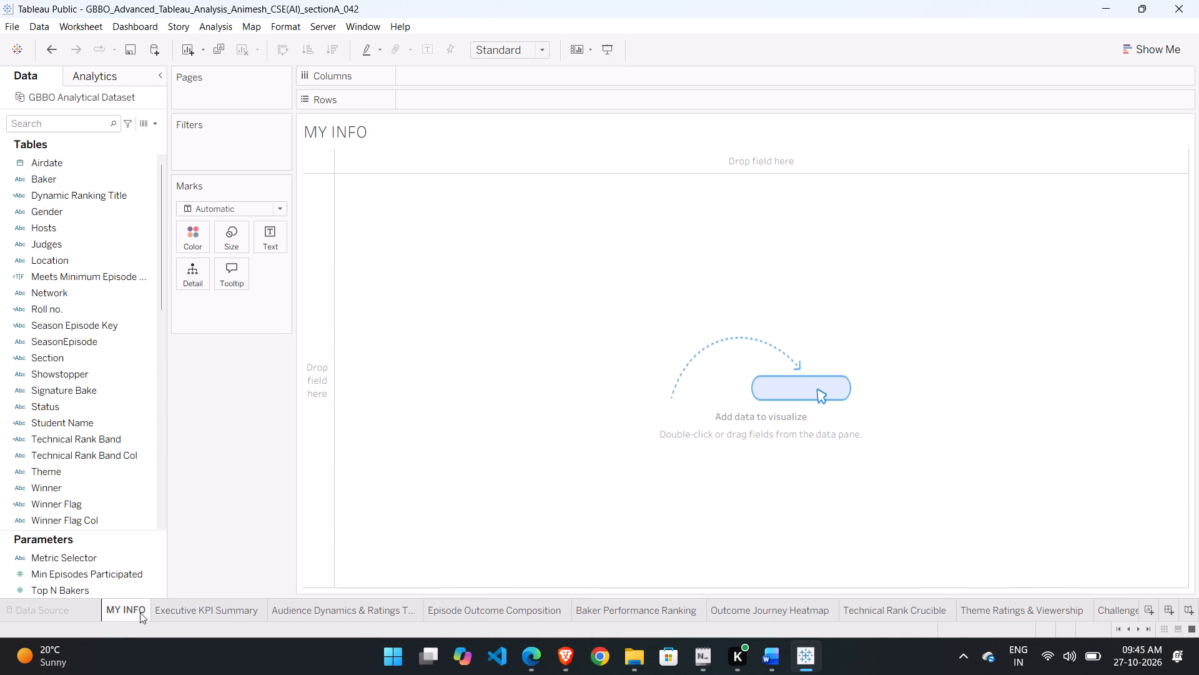
Delete the blank MY INFO worksheet from the workbook.
{"action": "right_click", "coordinate": [140, 612]}
{"action": "left_click", "coordinate": [189, 474]}
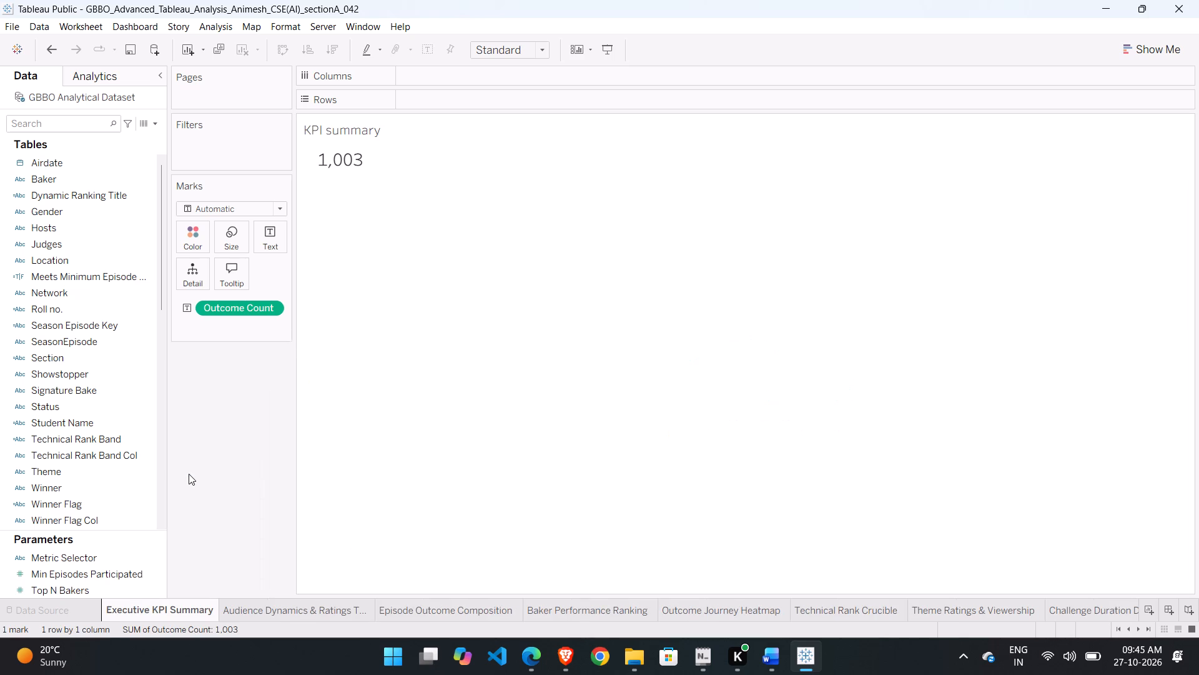
Create a new blank dashboard and move it ahead of Executive KPI Summary in the sheet order.
{"action": "left_click", "coordinate": [1167, 606]}
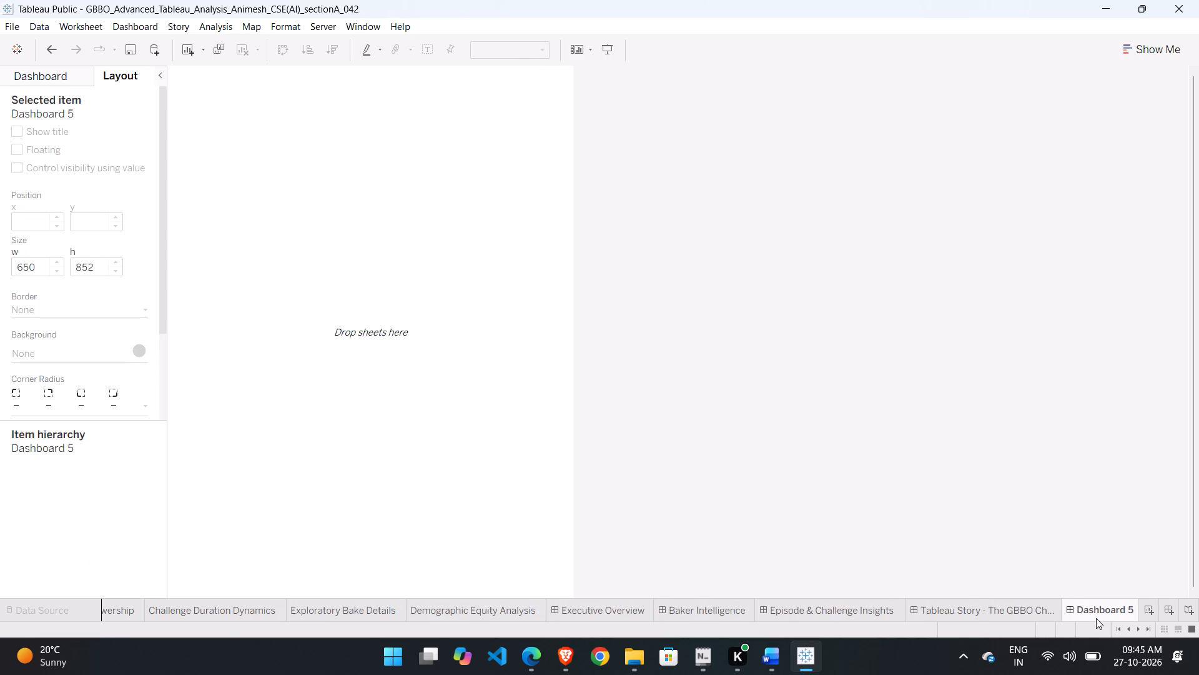
{"action": "left_click_drag", "start_coordinate": [1087, 616], "coordinate": [416, 607]}
{"action": "left_click_drag", "start_coordinate": [416, 607], "coordinate": [810, 663]}
{"action": "left_click", "coordinate": [810, 663]}
{"action": "left_click", "coordinate": [810, 663]}
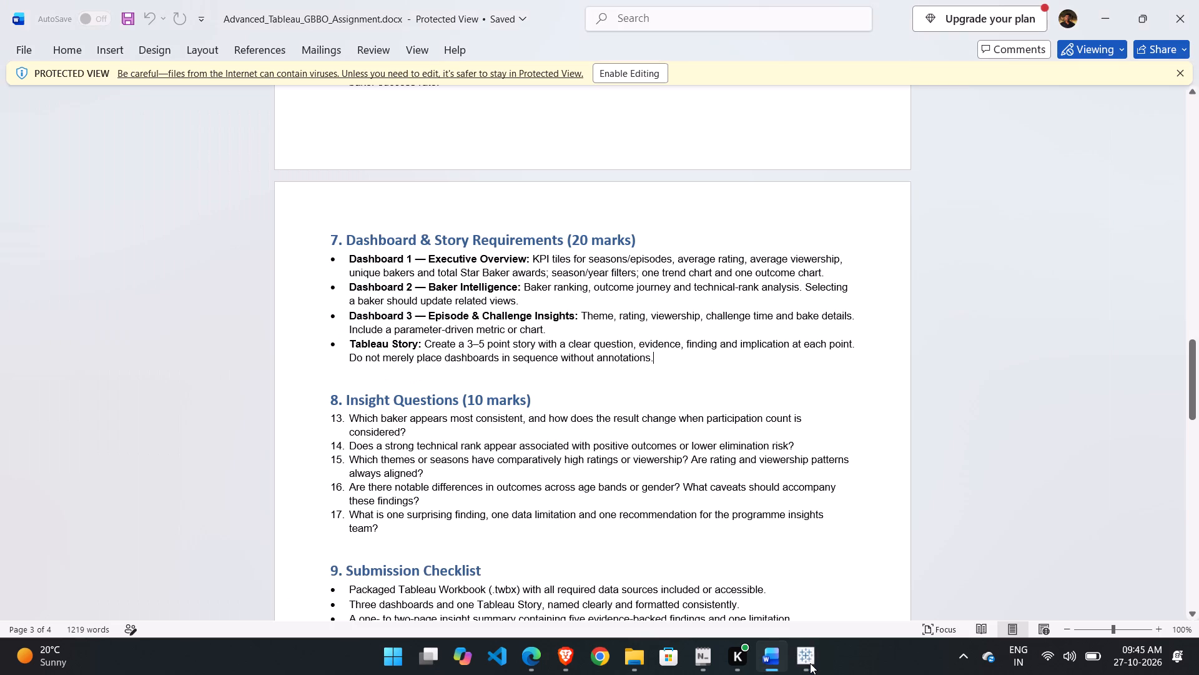
{"action": "left_click_drag", "start_coordinate": [1093, 618], "coordinate": [714, 575]}
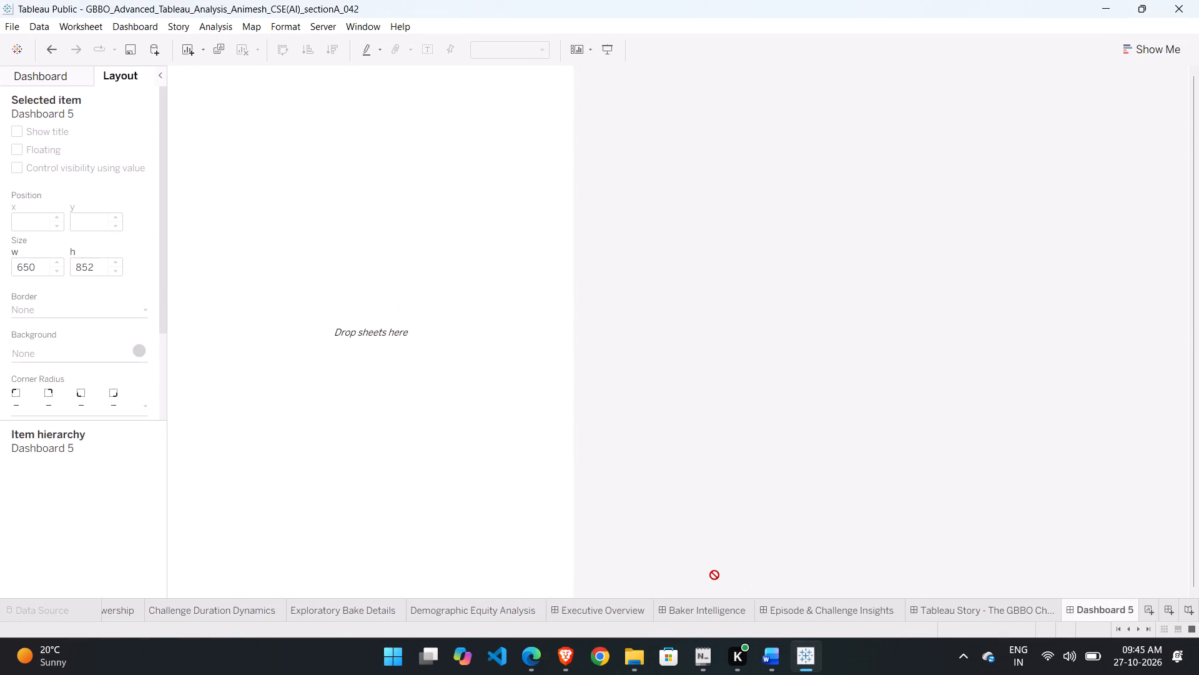
{"action": "left_click_drag", "start_coordinate": [714, 575], "coordinate": [408, 605]}
{"action": "scroll", "coordinate": [408, 605], "scroll_direction": "right", "scroll_amount": 6}
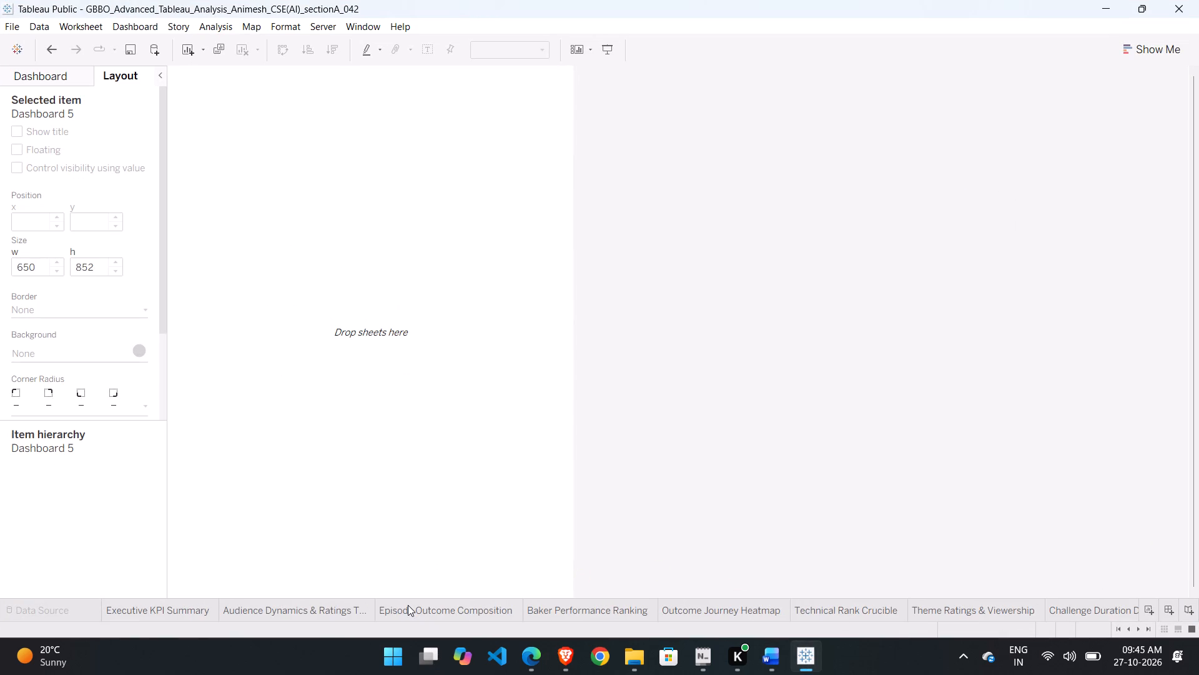
{"action": "scroll", "coordinate": [1023, 626], "scroll_direction": "left", "scroll_amount": 3}
{"action": "scroll", "coordinate": [950, 606], "scroll_direction": "left", "scroll_amount": 1}
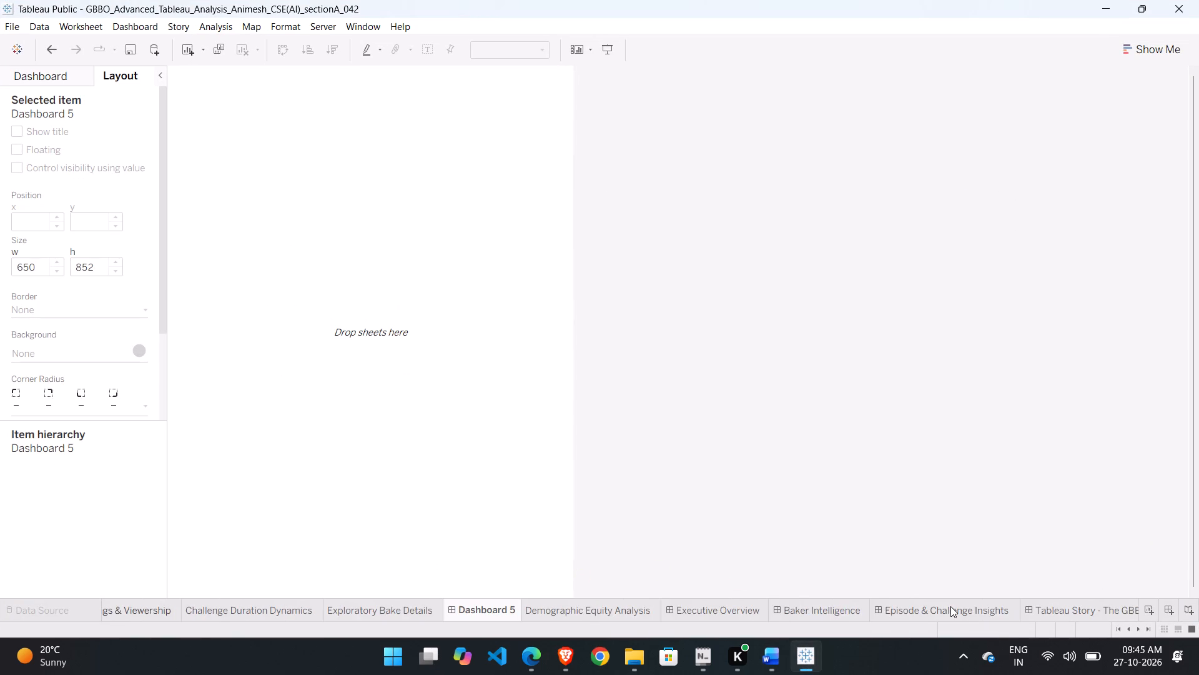
{"action": "left_click_drag", "start_coordinate": [433, 613], "coordinate": [116, 620]}
{"action": "scroll", "coordinate": [116, 620], "scroll_direction": "right", "scroll_amount": 2}
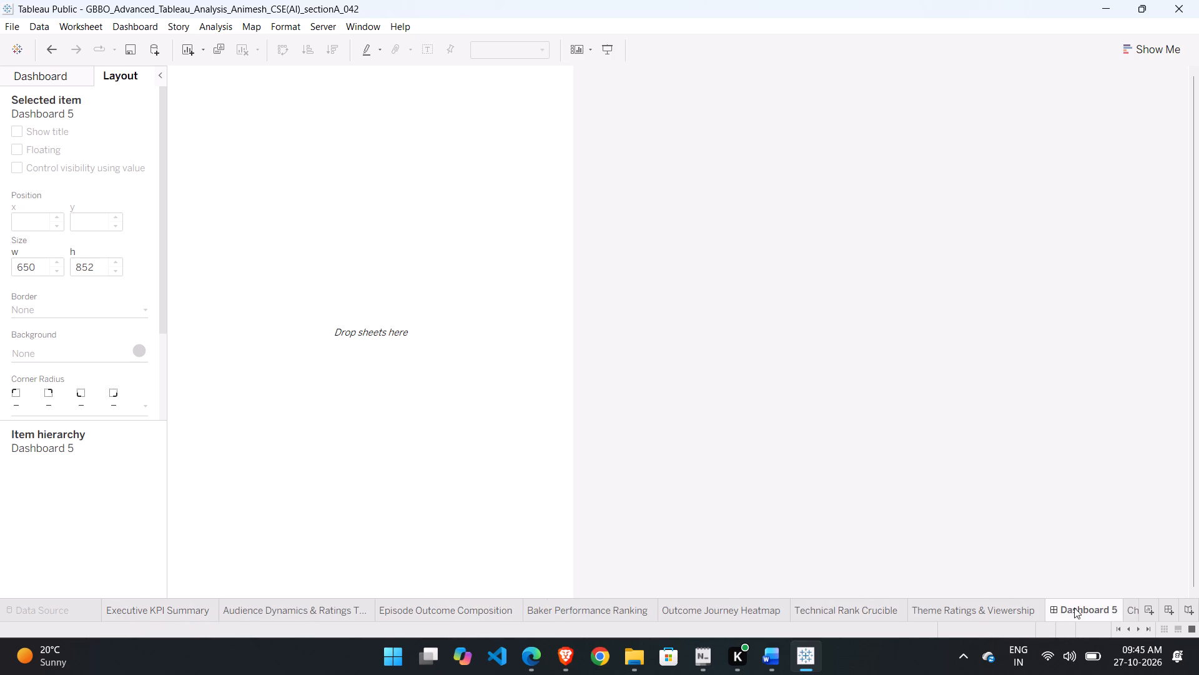
{"action": "left_click_drag", "start_coordinate": [1080, 604], "coordinate": [153, 619]}
{"action": "scroll", "coordinate": [153, 619], "scroll_direction": "right", "scroll_amount": 1}
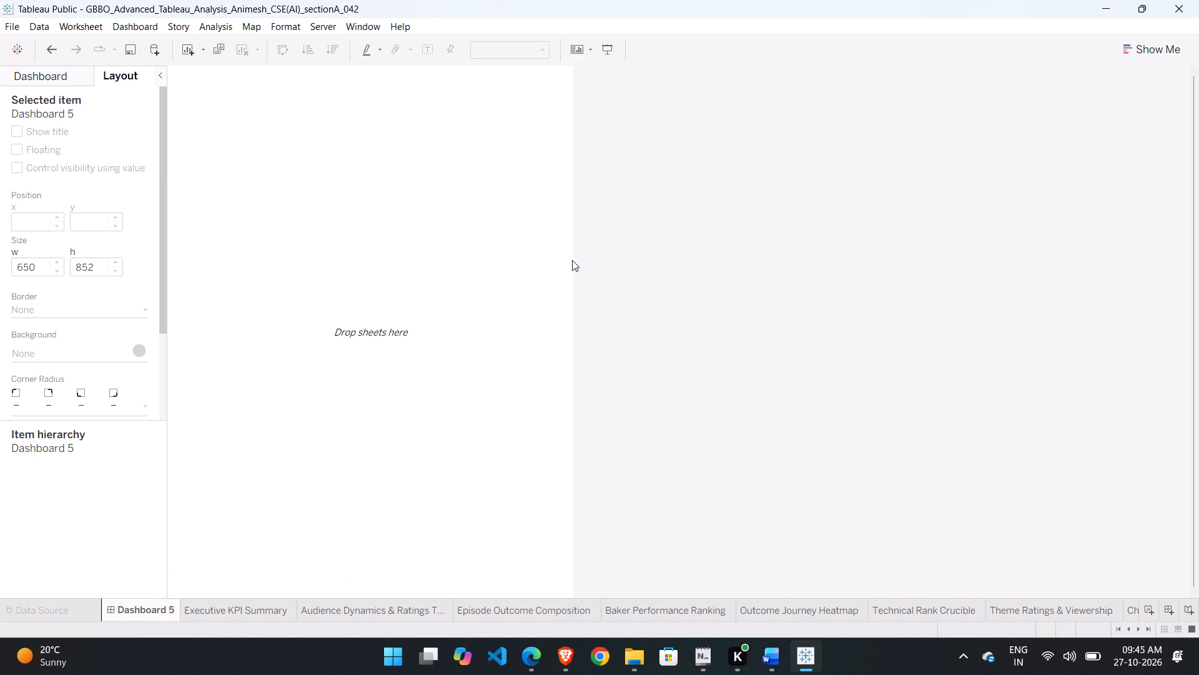
Widen the new dashboard by setting the minimum width of its size range to 1520 px.
{"action": "left_click_drag", "start_coordinate": [573, 259], "coordinate": [698, 266]}
{"action": "left_click", "coordinate": [345, 261]}
{"action": "left_click", "coordinate": [46, 72]}
{"action": "scroll", "coordinate": [79, 501], "scroll_direction": "down", "scroll_amount": 1}
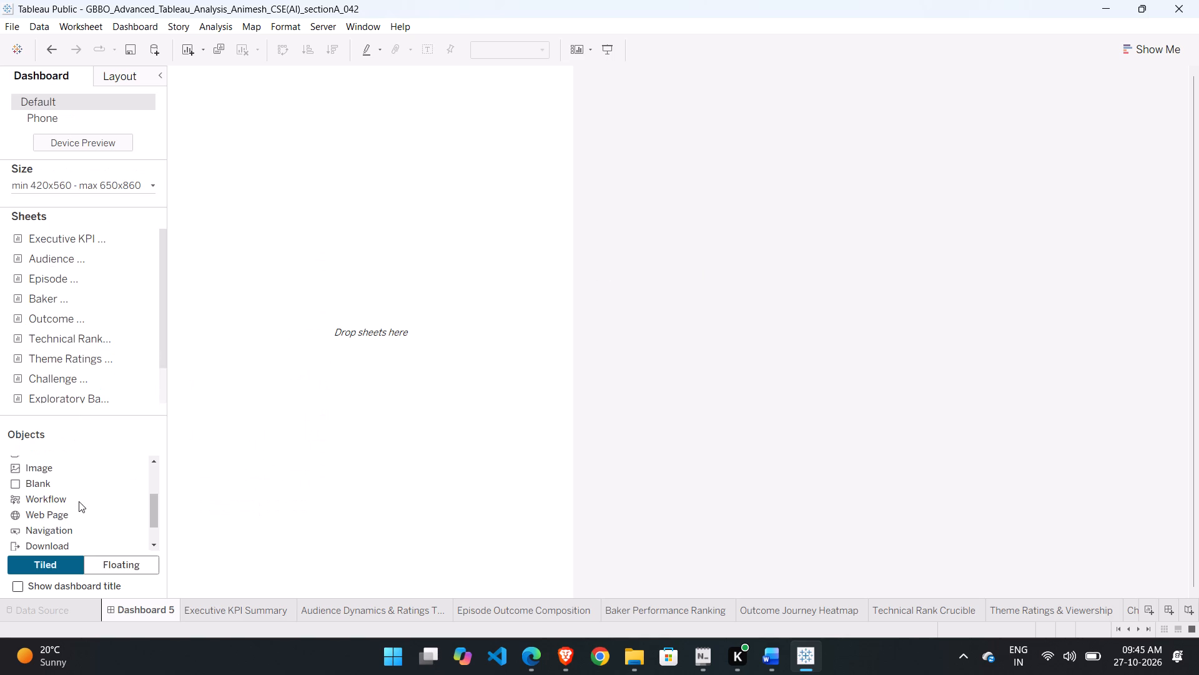
{"action": "left_click", "coordinate": [109, 187]}
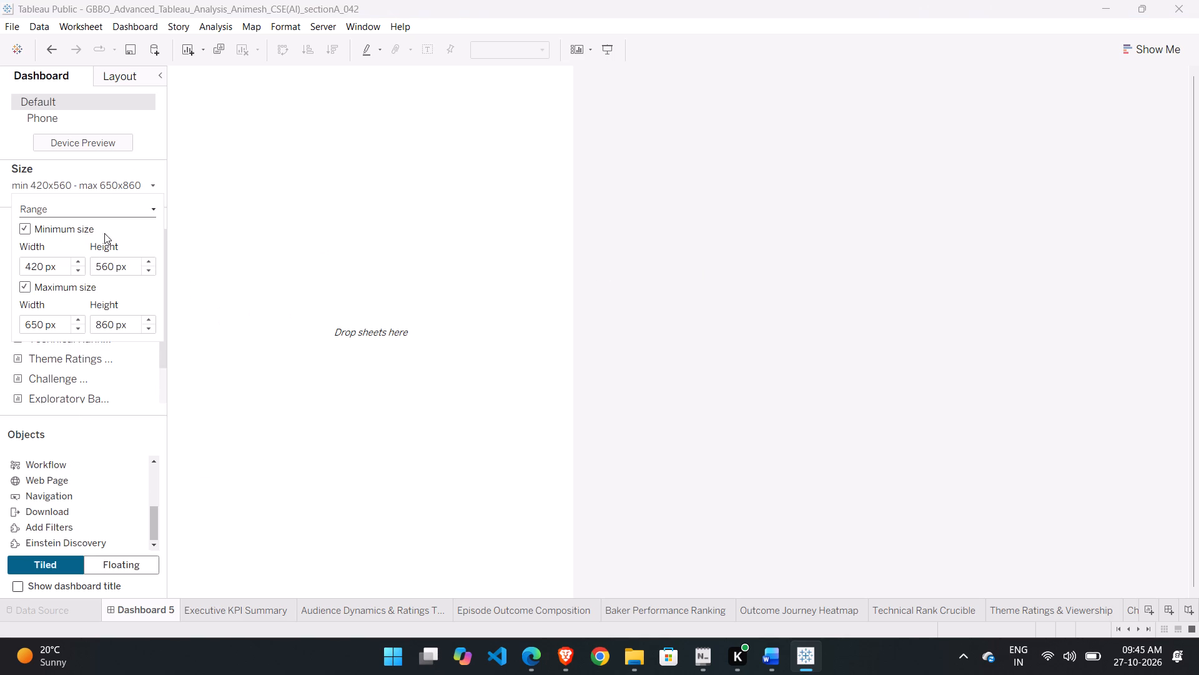
{"action": "triple_click", "coordinate": [80, 264]}
{"action": "triple_click", "coordinate": [80, 264]}
{"action": "triple_click", "coordinate": [80, 264]}
{"action": "double_click", "coordinate": [80, 264]}
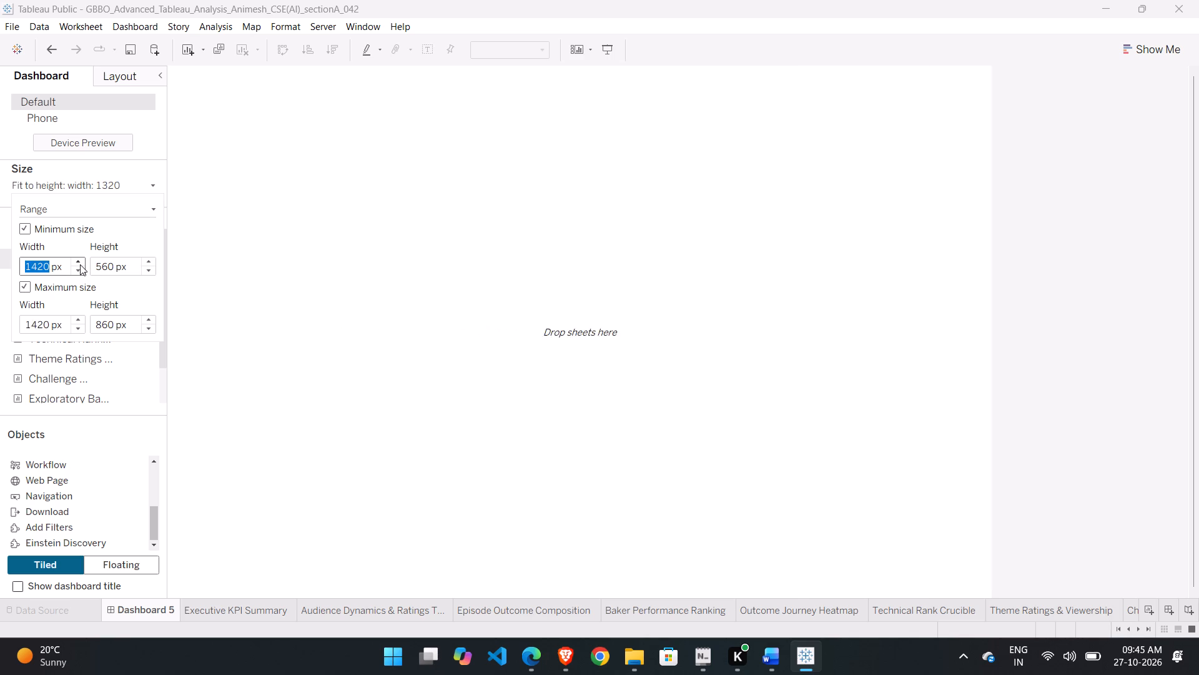
Look through the available dashboard objects and layout options for the blank dashboard.
{"action": "scroll", "coordinate": [6, 428], "scroll_direction": "down", "scroll_amount": 1}
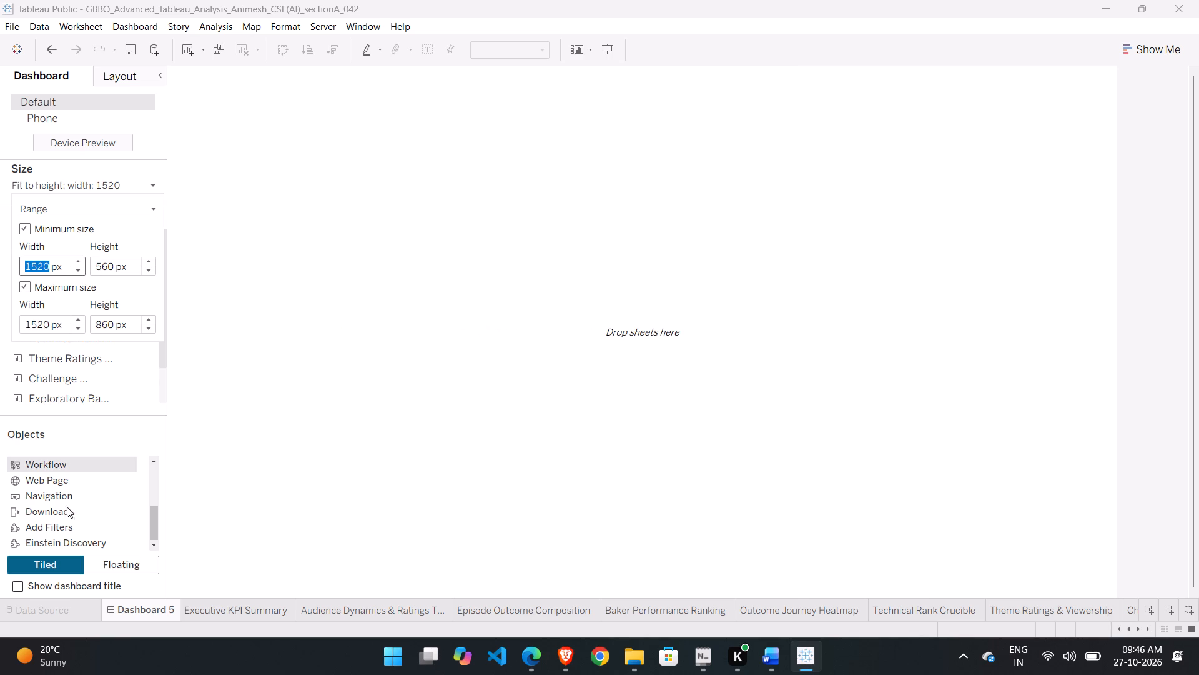
{"action": "scroll", "coordinate": [56, 539], "scroll_direction": "down", "scroll_amount": 2}
{"action": "scroll", "coordinate": [42, 156], "scroll_direction": "up", "scroll_amount": 9}
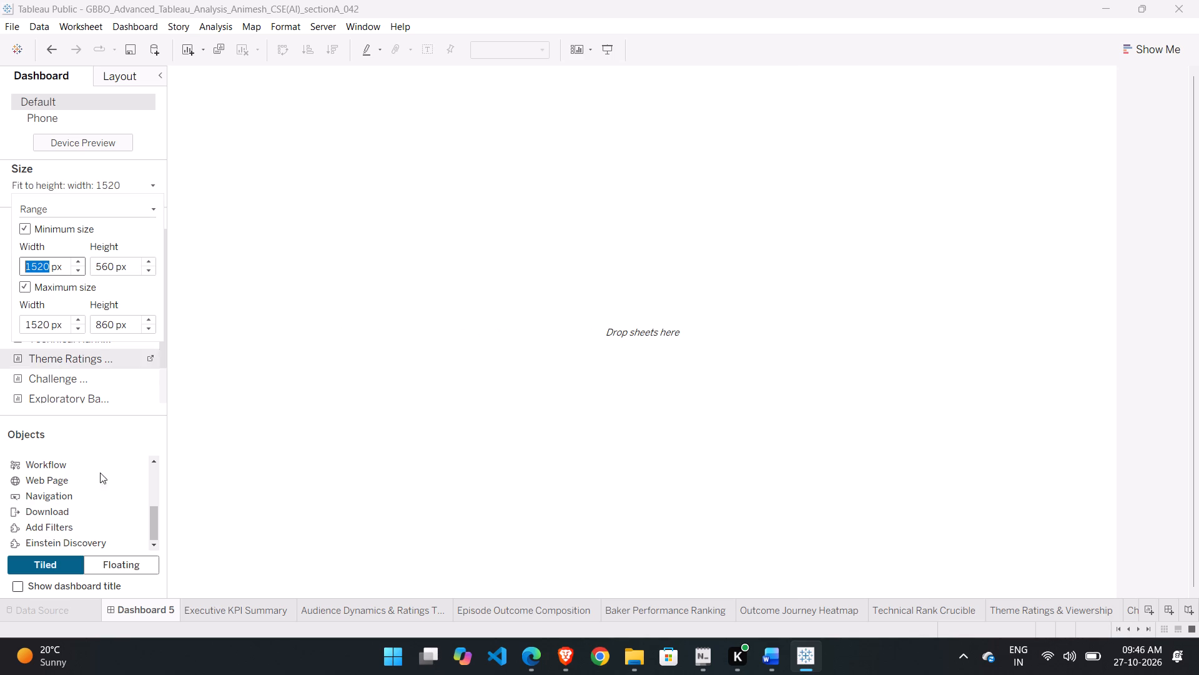
{"action": "left_click", "coordinate": [117, 81]}
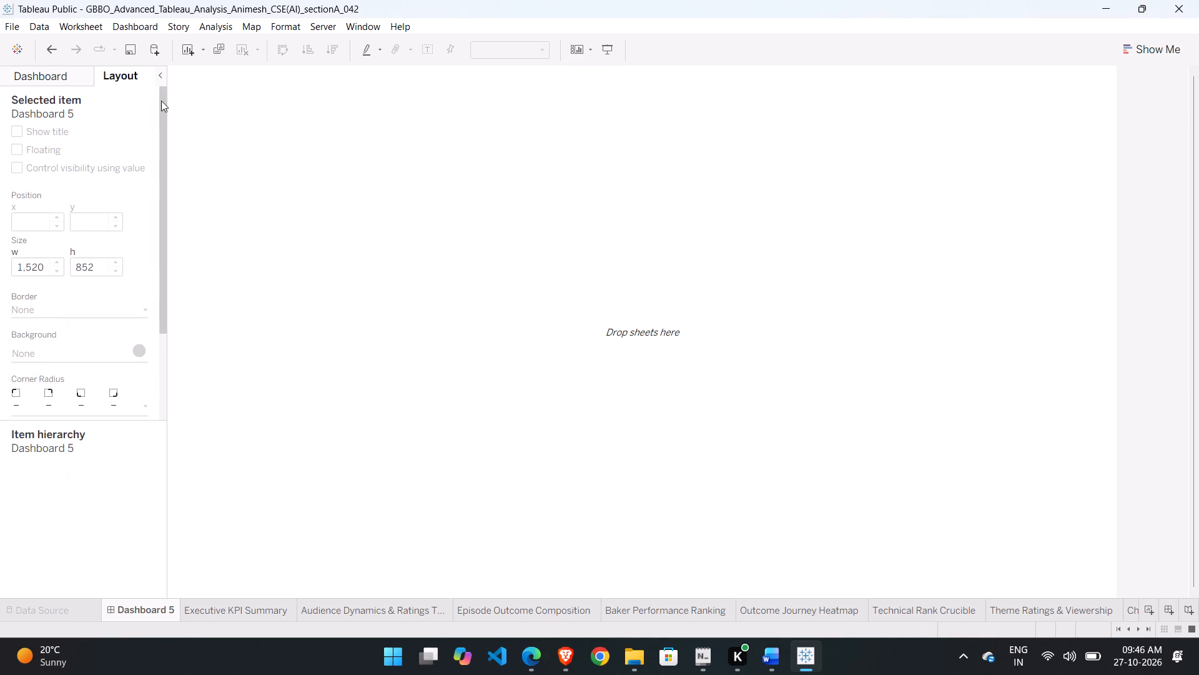
{"action": "left_click", "coordinate": [161, 77]}
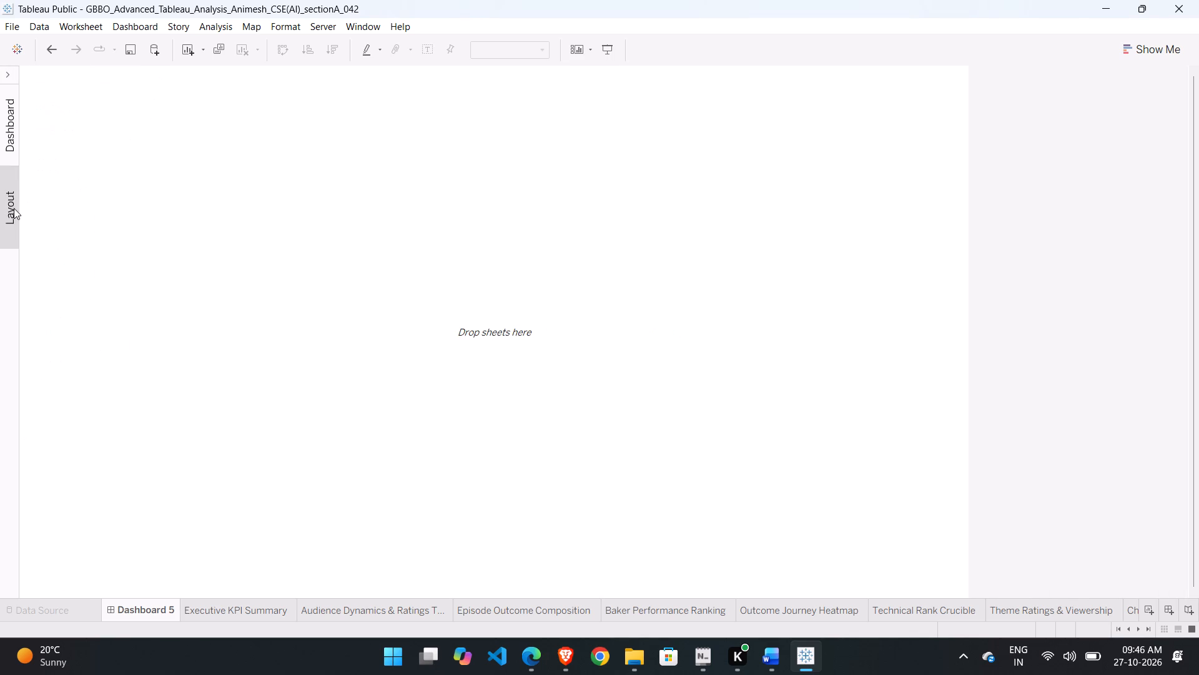
{"action": "left_click", "coordinate": [12, 152]}
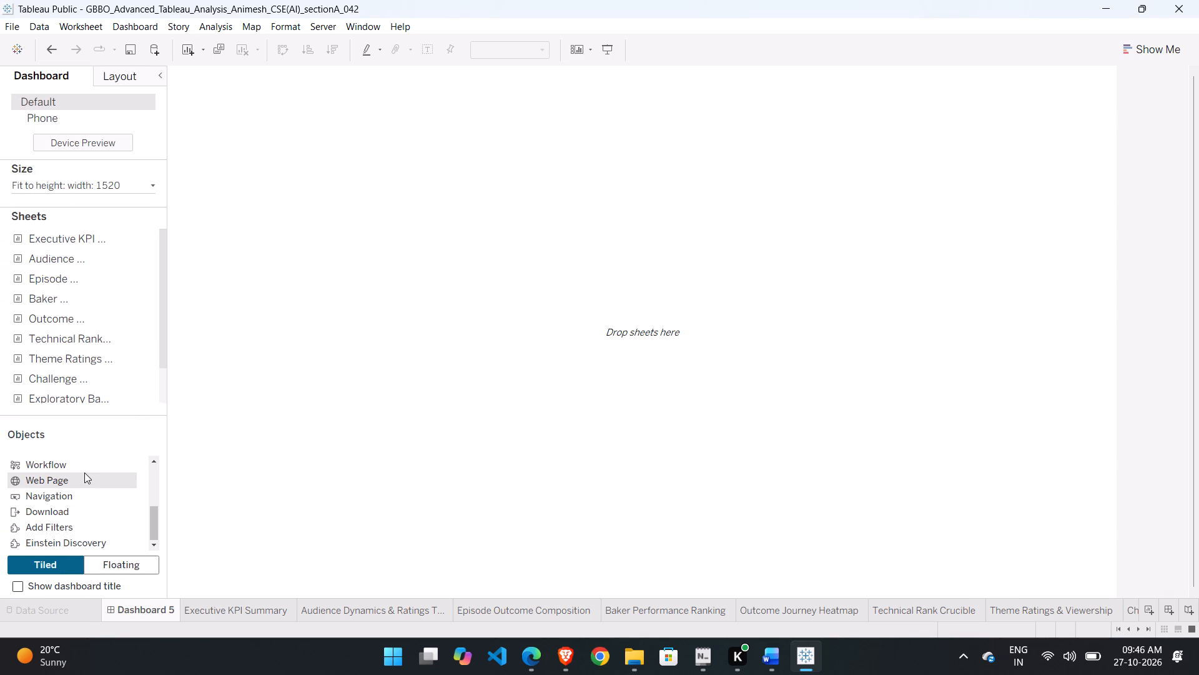
{"action": "scroll", "coordinate": [84, 472], "scroll_direction": "down", "scroll_amount": 4}
{"action": "scroll", "coordinate": [84, 472], "scroll_direction": "up", "scroll_amount": 1}
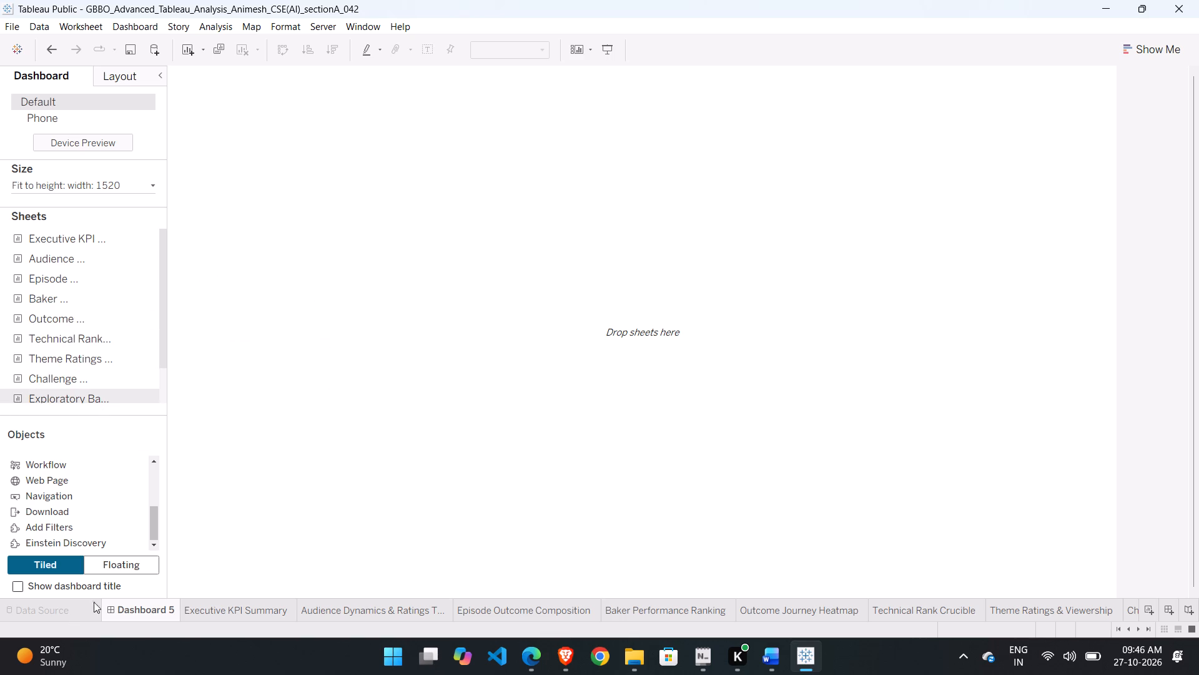
Create a new worksheet and place the Roll no. field on its rows.
{"action": "left_click", "coordinate": [1155, 606]}
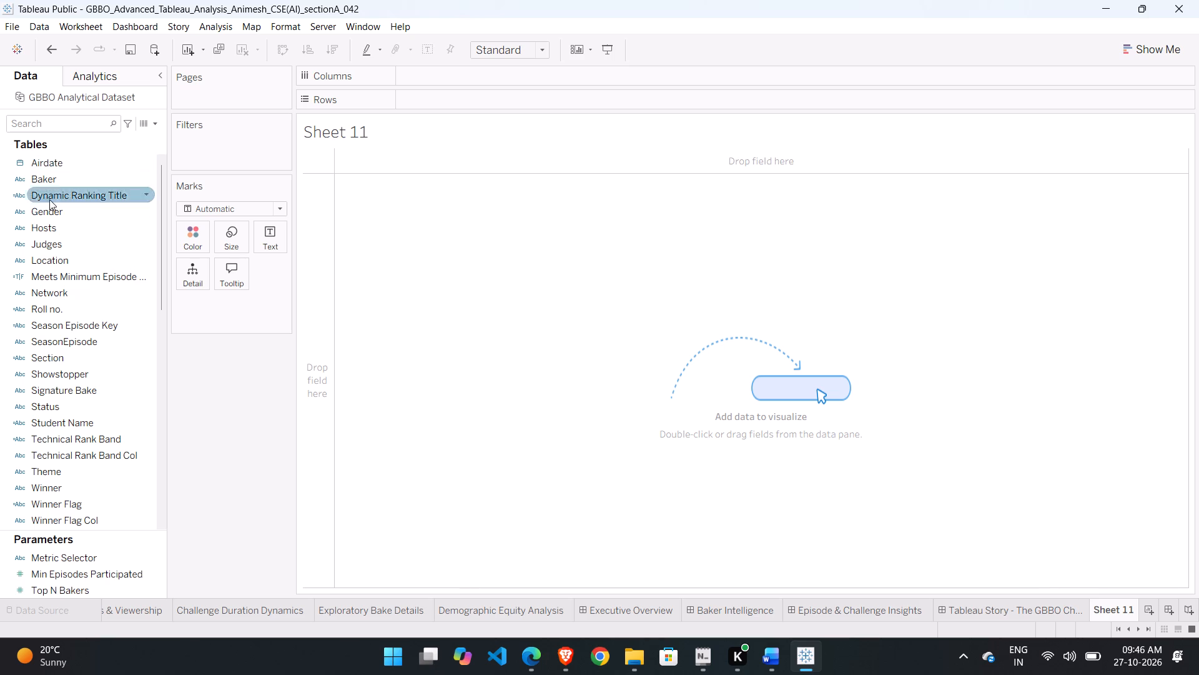
{"action": "left_click_drag", "start_coordinate": [64, 311], "coordinate": [422, 99]}
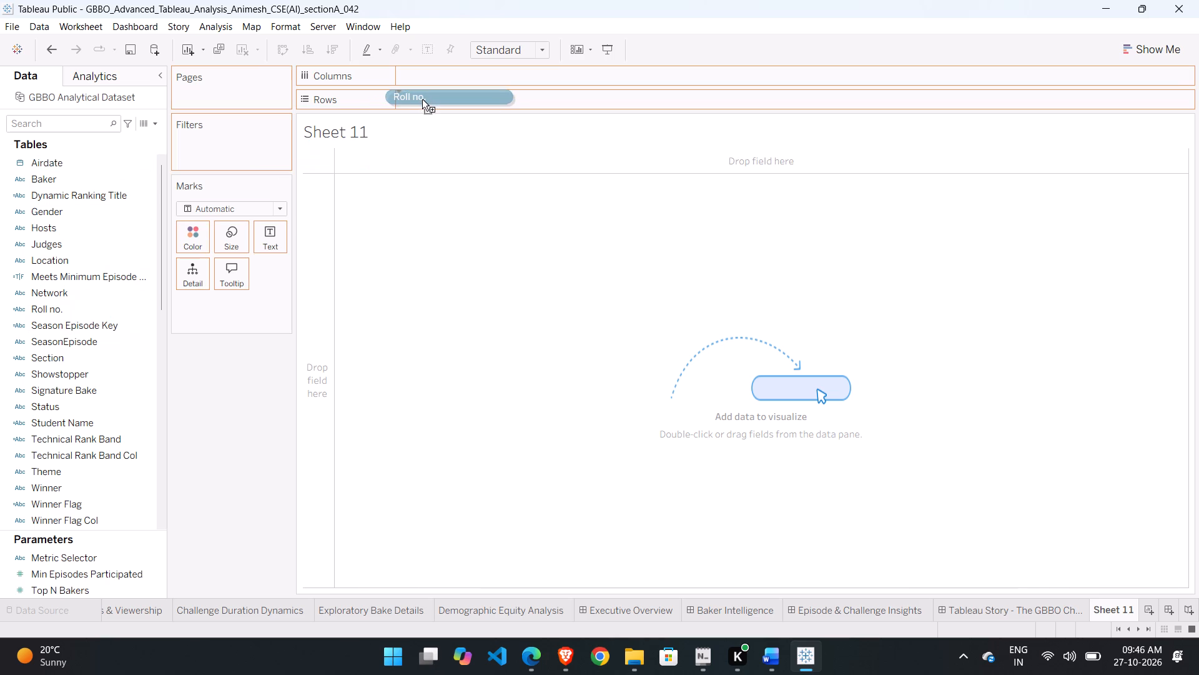
{"action": "left_click_drag", "start_coordinate": [422, 99], "coordinate": [427, 100]}
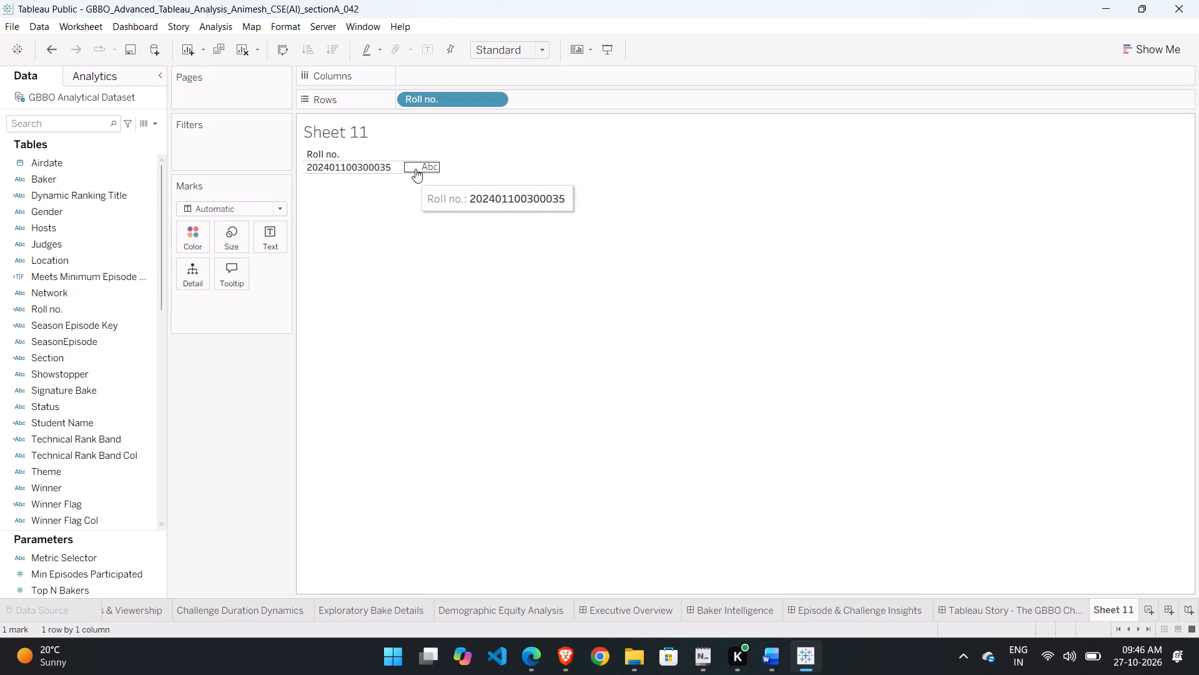
View the underlying data of the roll number mark, and close the data window.
{"action": "left_click", "coordinate": [424, 166]}
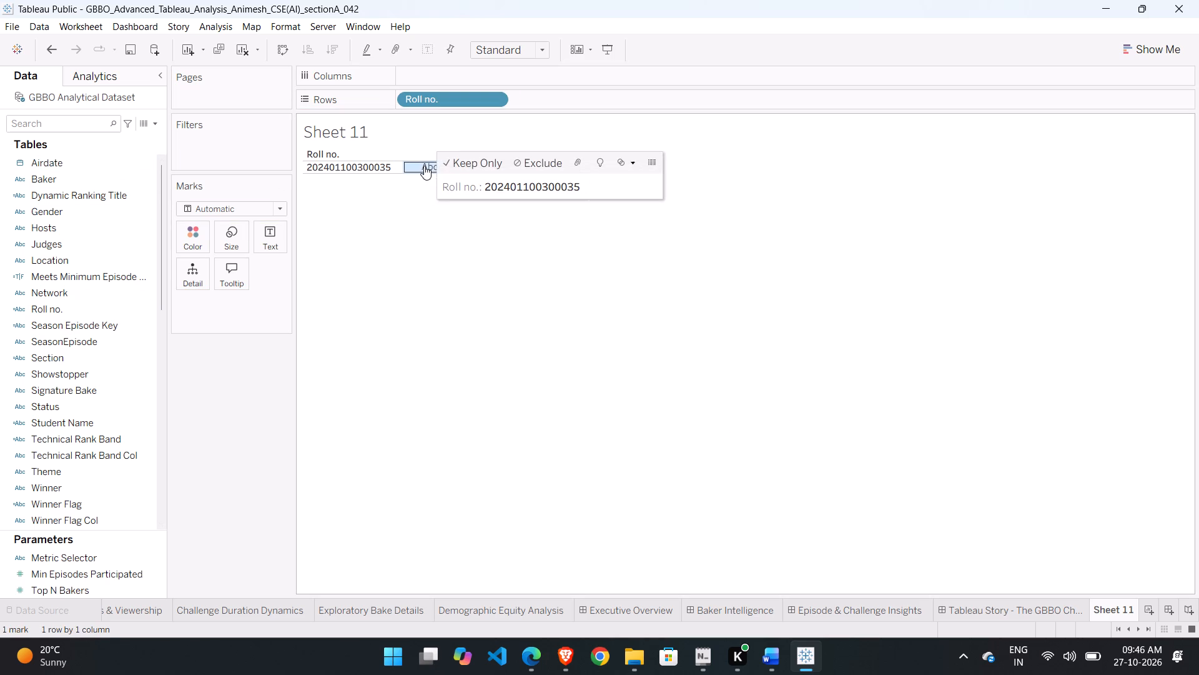
{"action": "left_click", "coordinate": [653, 166]}
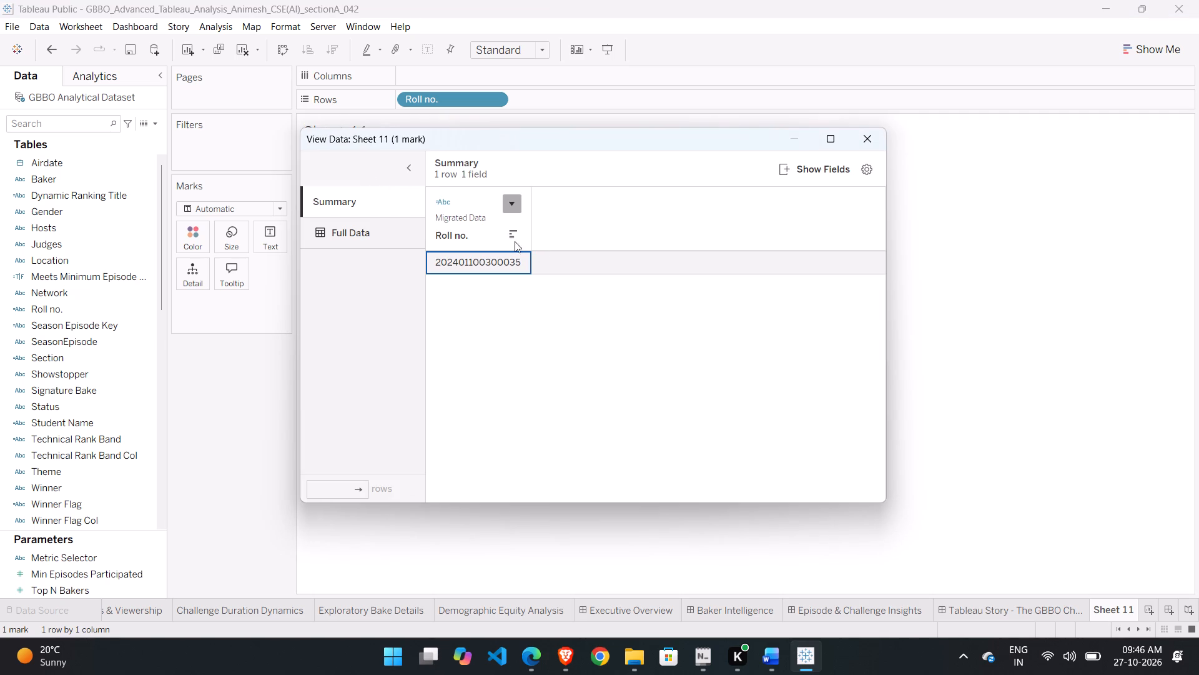
{"action": "left_click", "coordinate": [866, 138]}
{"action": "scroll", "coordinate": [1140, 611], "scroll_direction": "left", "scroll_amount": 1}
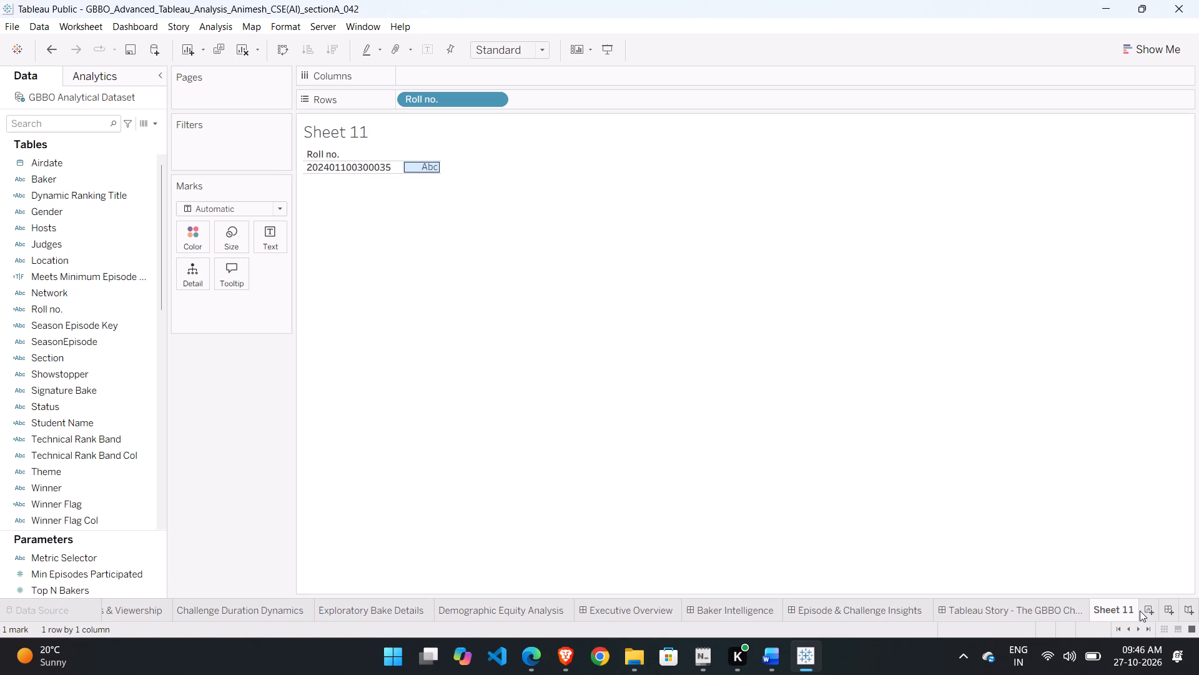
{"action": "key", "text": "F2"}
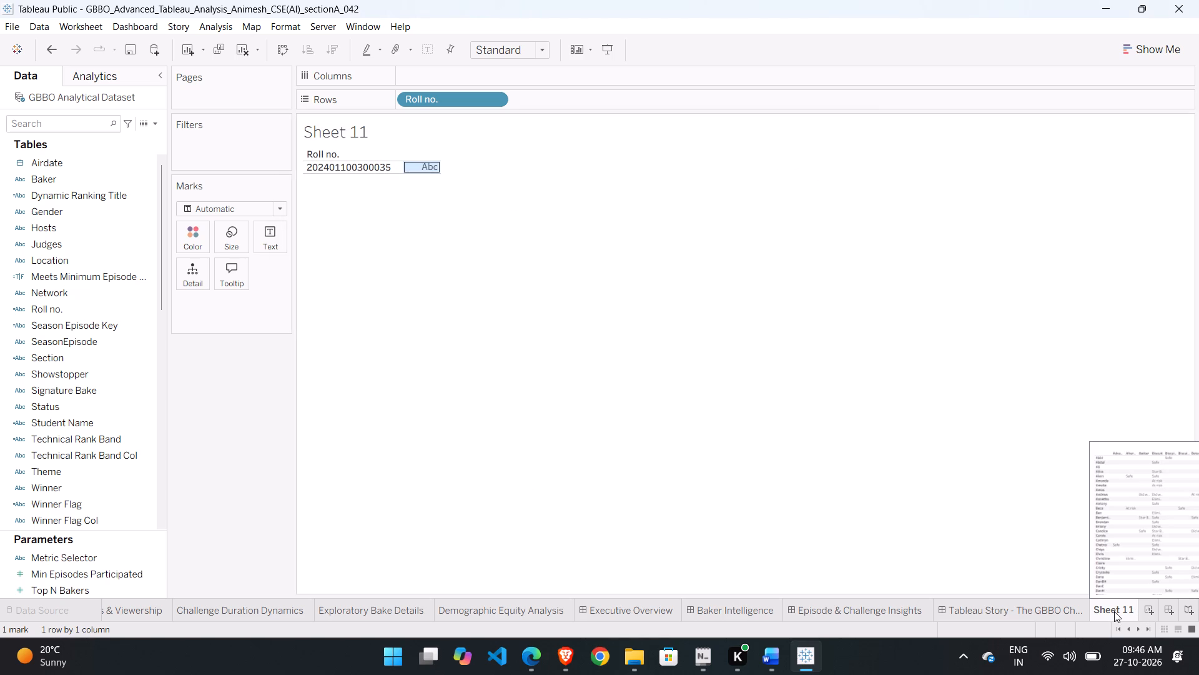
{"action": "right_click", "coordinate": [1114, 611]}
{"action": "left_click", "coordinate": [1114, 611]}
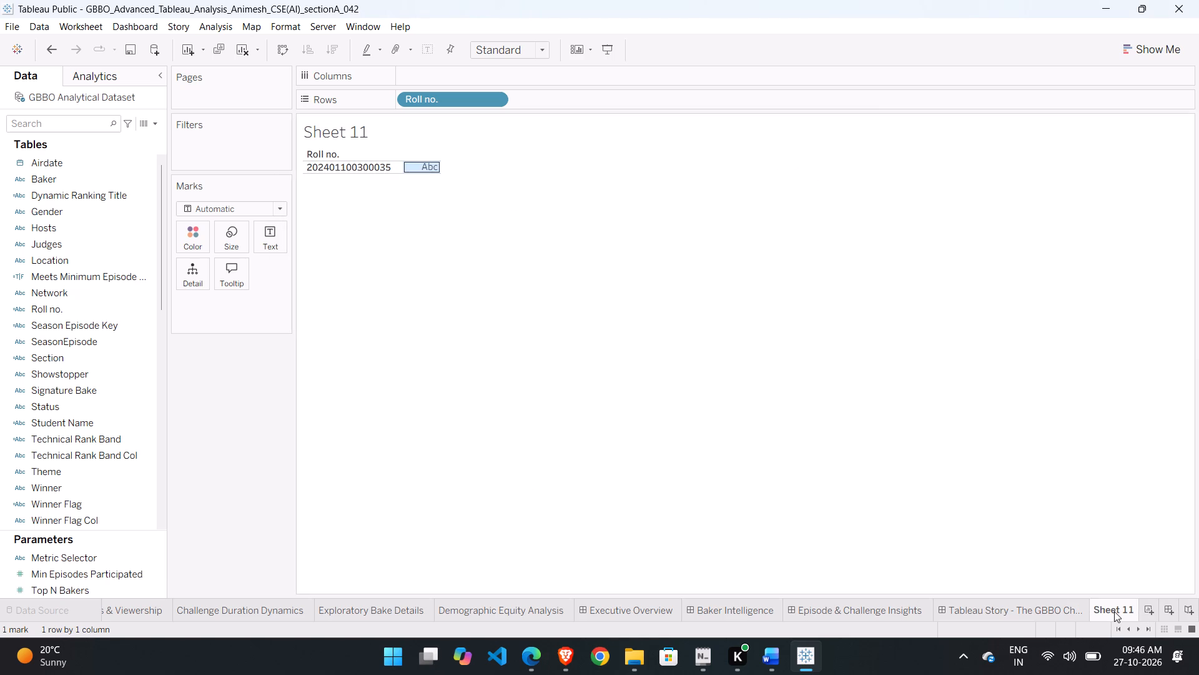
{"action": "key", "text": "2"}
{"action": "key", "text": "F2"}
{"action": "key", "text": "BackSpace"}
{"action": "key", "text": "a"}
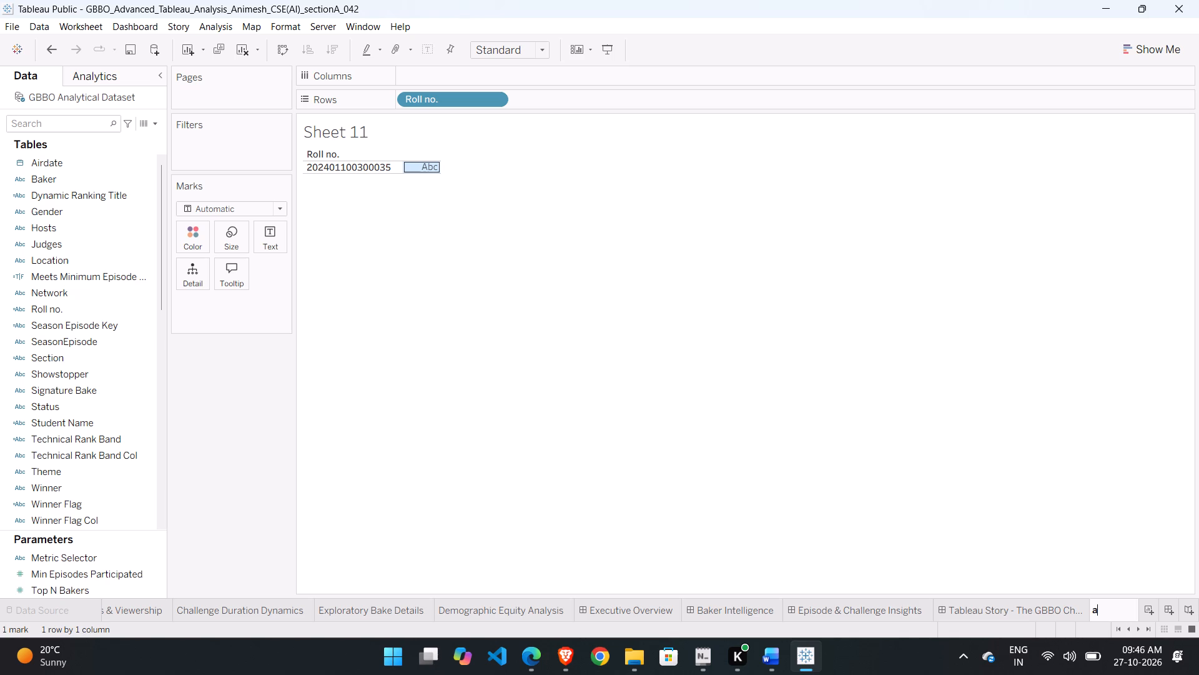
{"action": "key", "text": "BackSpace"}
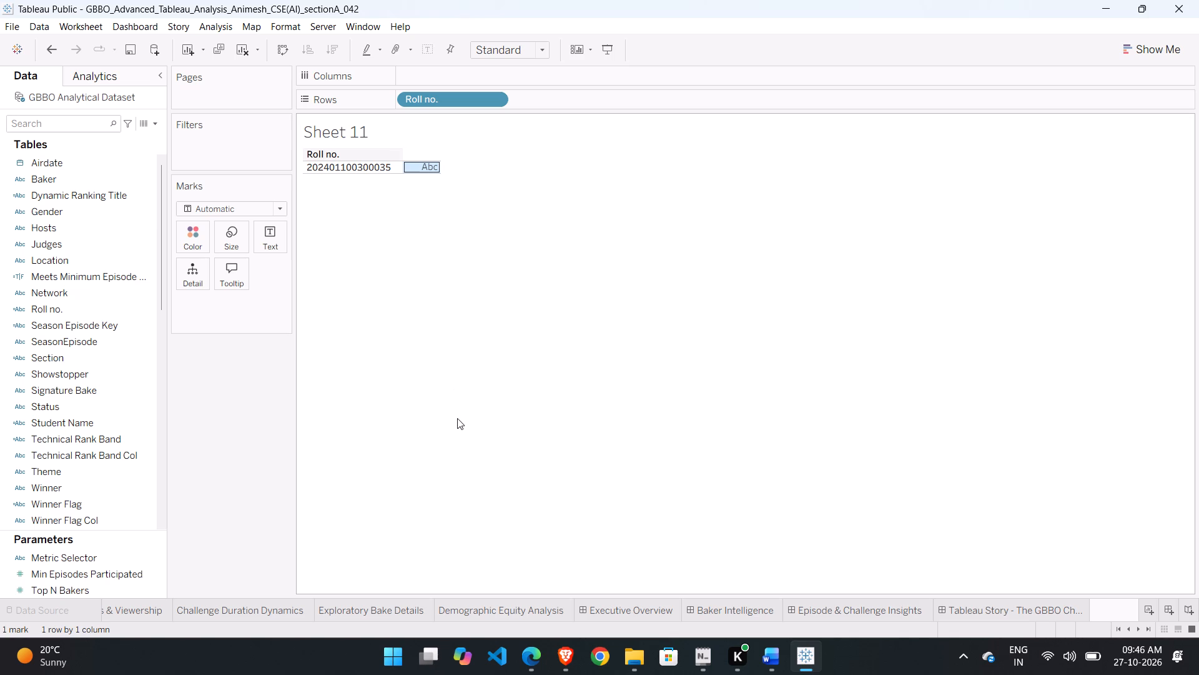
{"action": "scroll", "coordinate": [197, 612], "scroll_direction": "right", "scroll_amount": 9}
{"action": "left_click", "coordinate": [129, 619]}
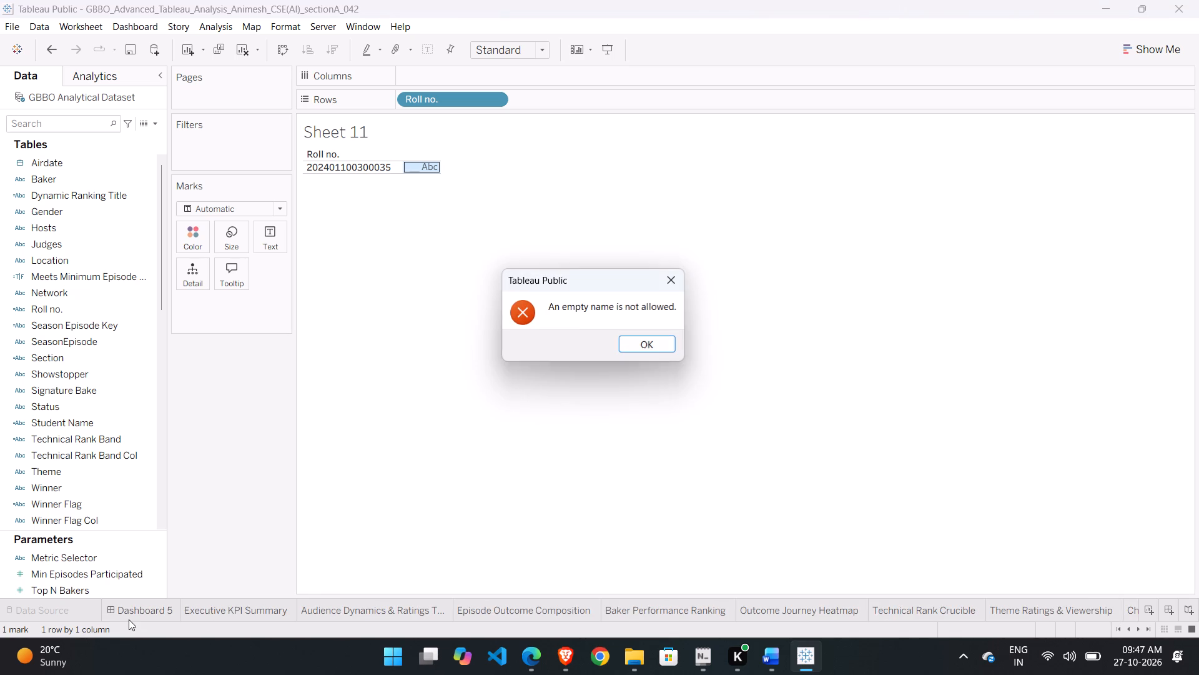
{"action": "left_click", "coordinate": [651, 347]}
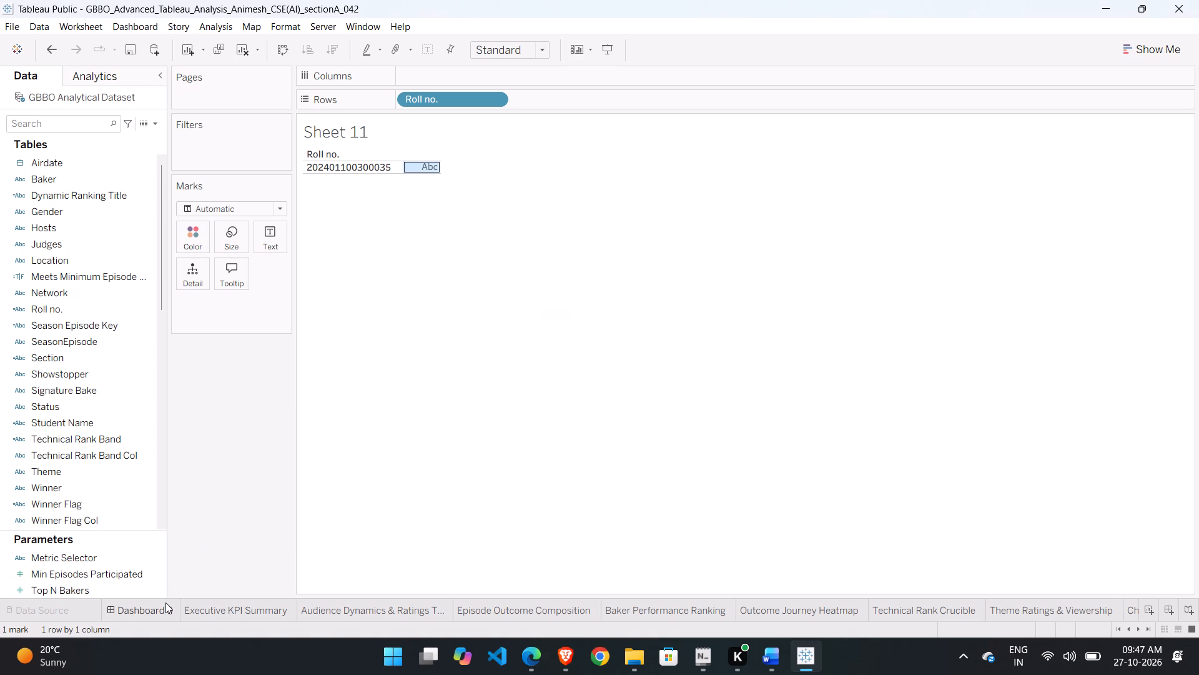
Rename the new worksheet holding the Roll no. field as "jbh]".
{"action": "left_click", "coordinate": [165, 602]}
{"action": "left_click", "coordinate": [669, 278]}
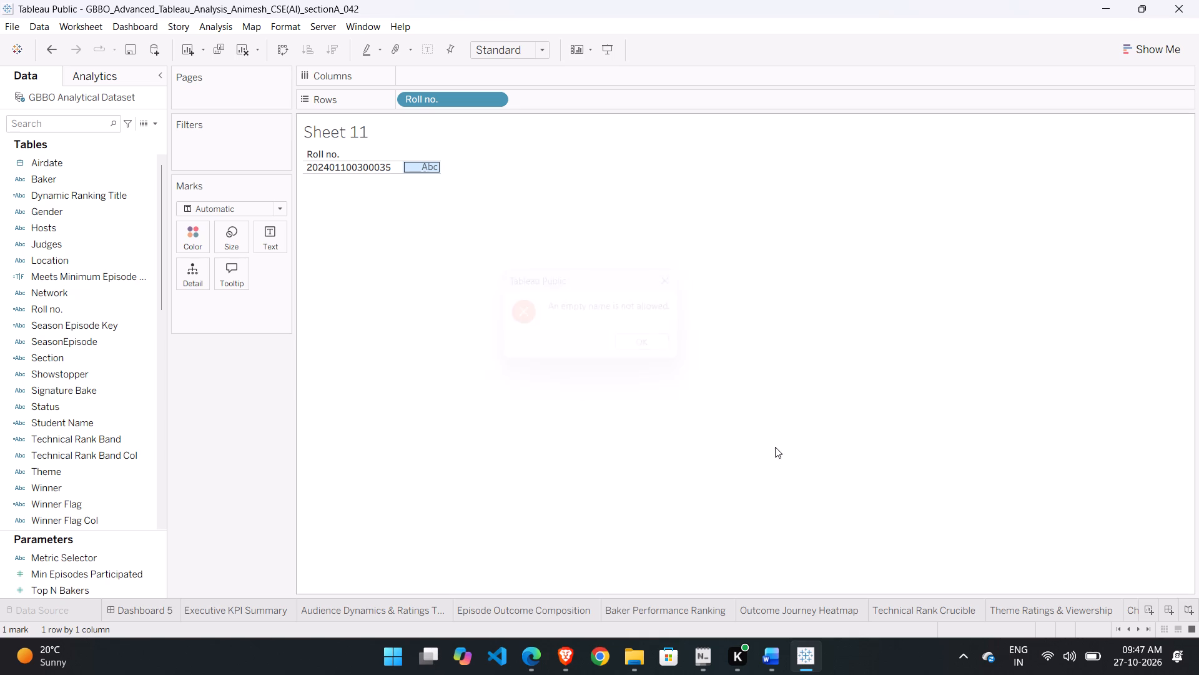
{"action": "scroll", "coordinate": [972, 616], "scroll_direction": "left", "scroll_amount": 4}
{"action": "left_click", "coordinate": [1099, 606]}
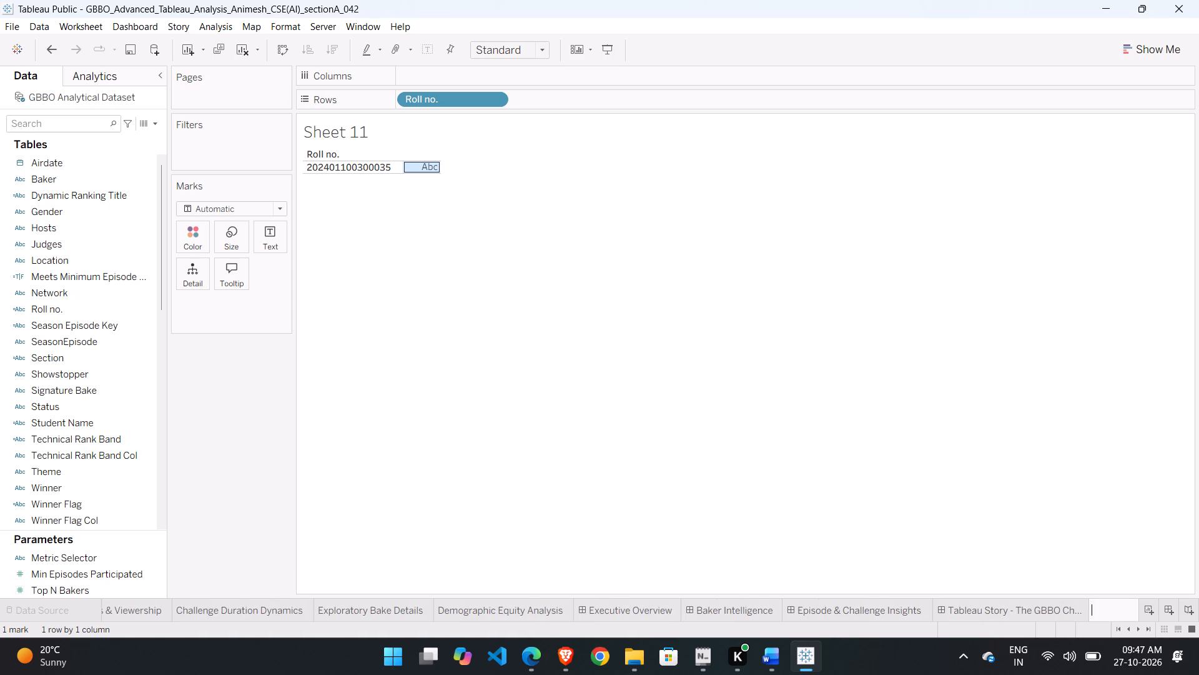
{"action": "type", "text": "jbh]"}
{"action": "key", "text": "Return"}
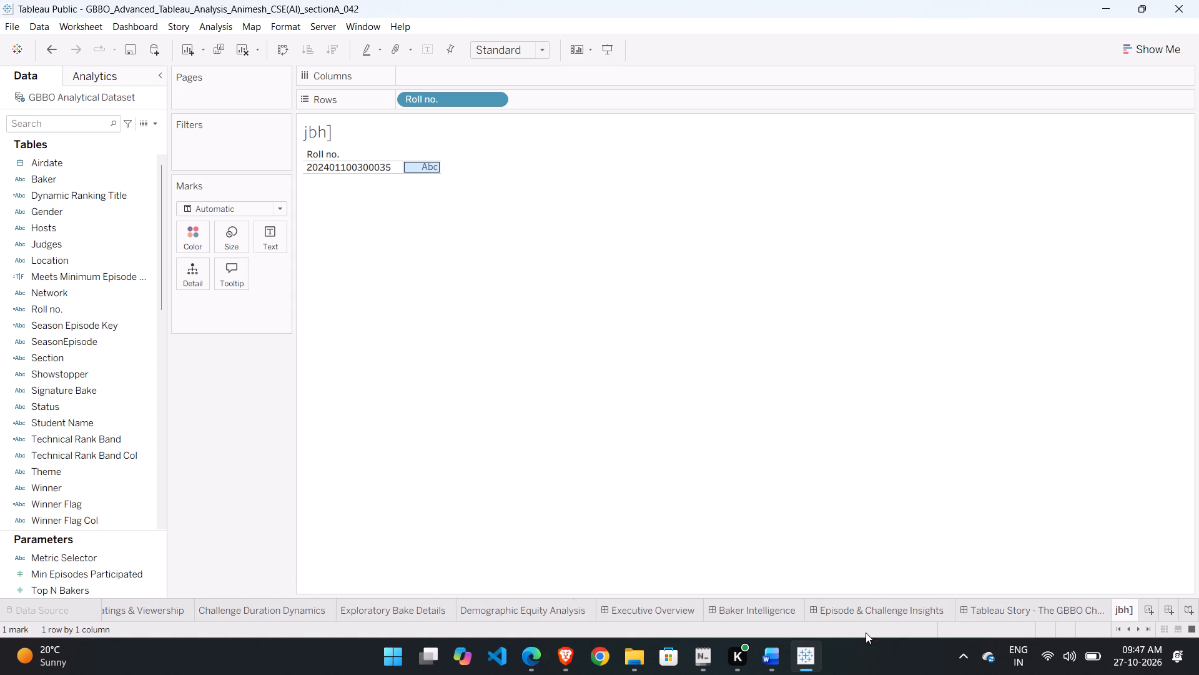
Examine how the text label of the Executive KPI Summary worksheet is set up, and cancel the label editor.
{"action": "scroll", "coordinate": [643, 618], "scroll_direction": "right", "scroll_amount": 4}
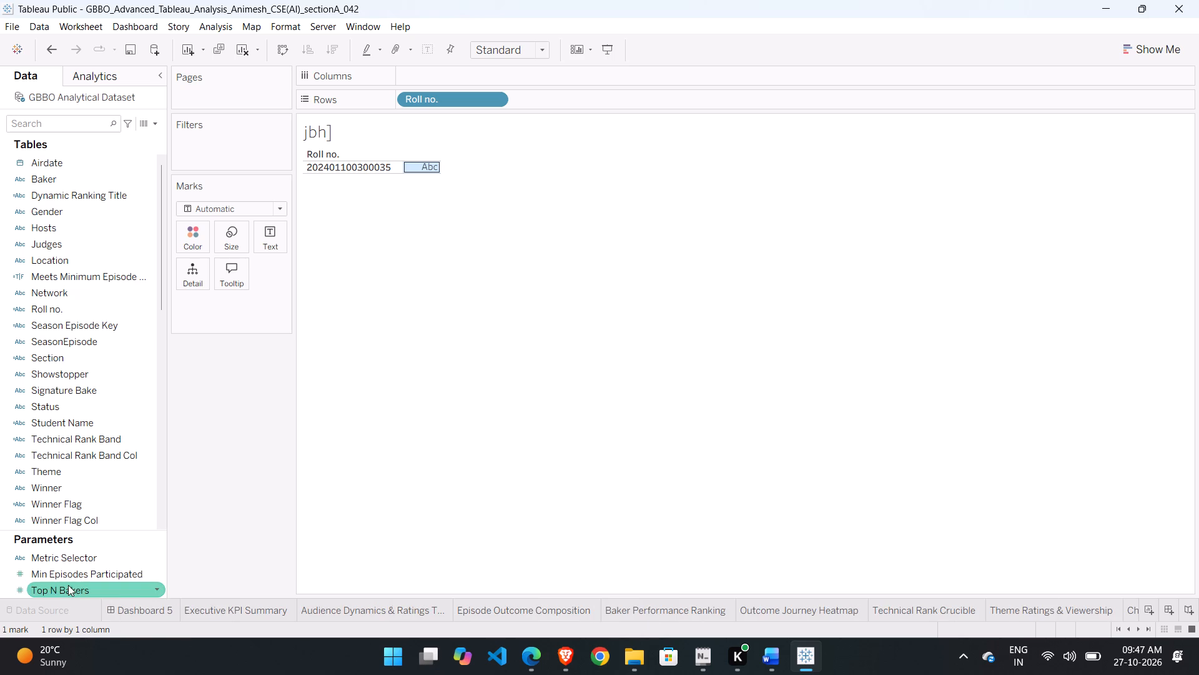
{"action": "left_click", "coordinate": [255, 616]}
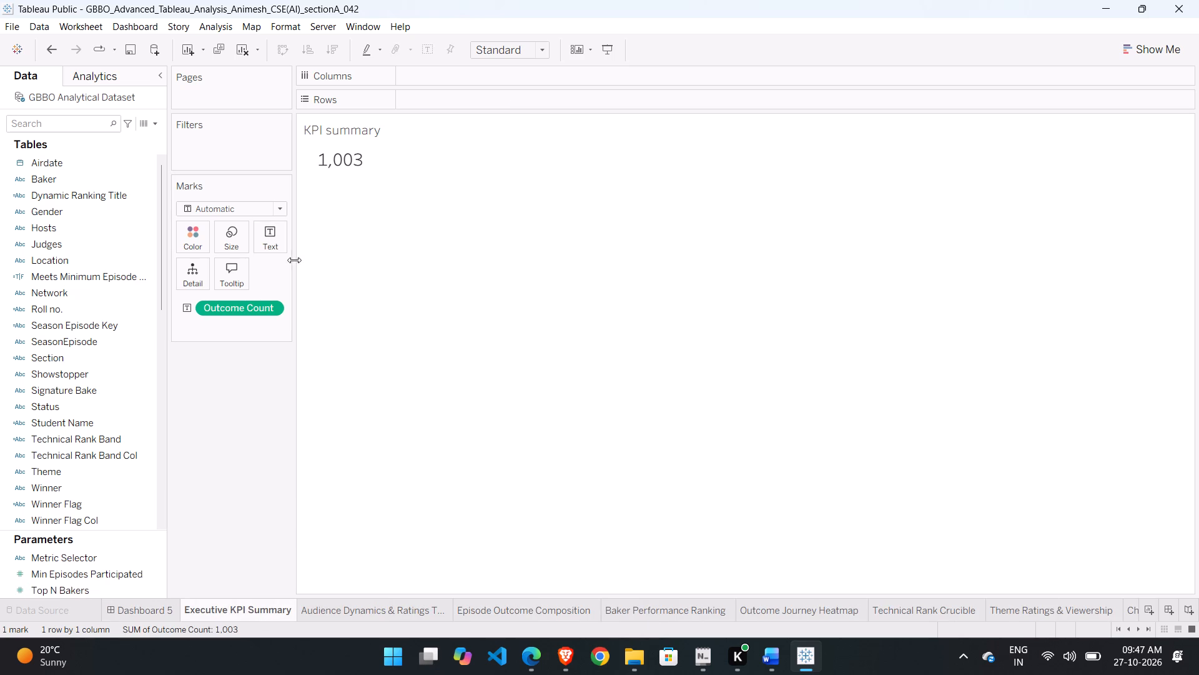
{"action": "left_click", "coordinate": [277, 243]}
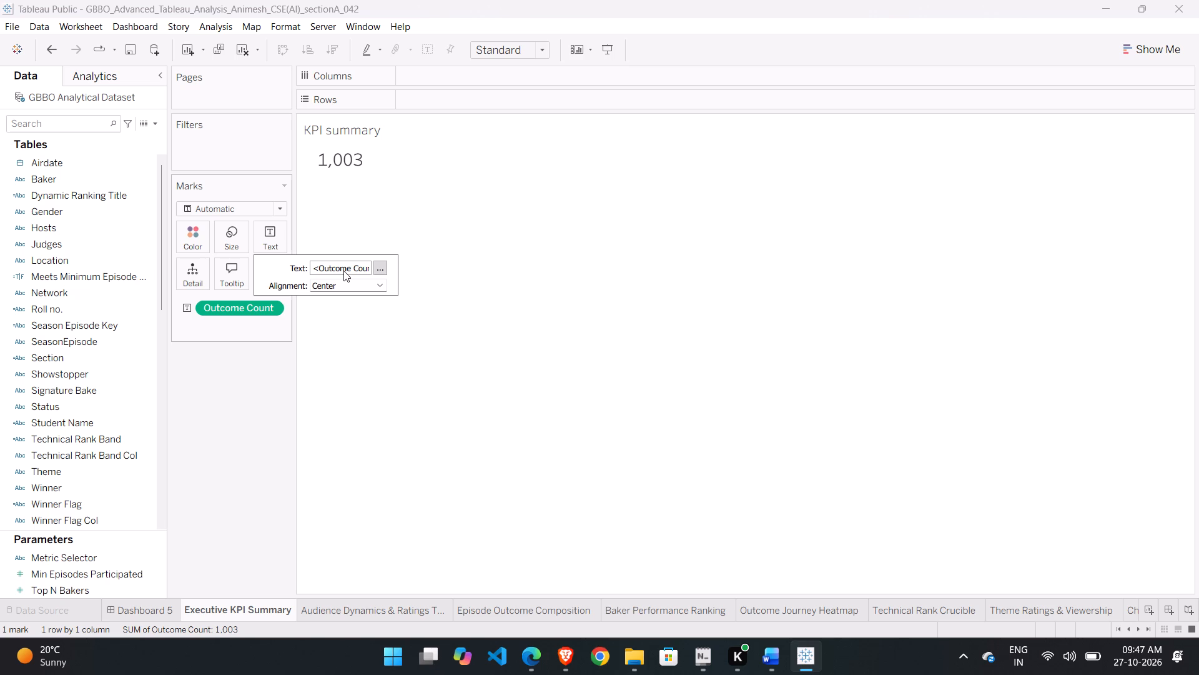
{"action": "left_click", "coordinate": [343, 271]}
{"action": "left_click", "coordinate": [386, 264]}
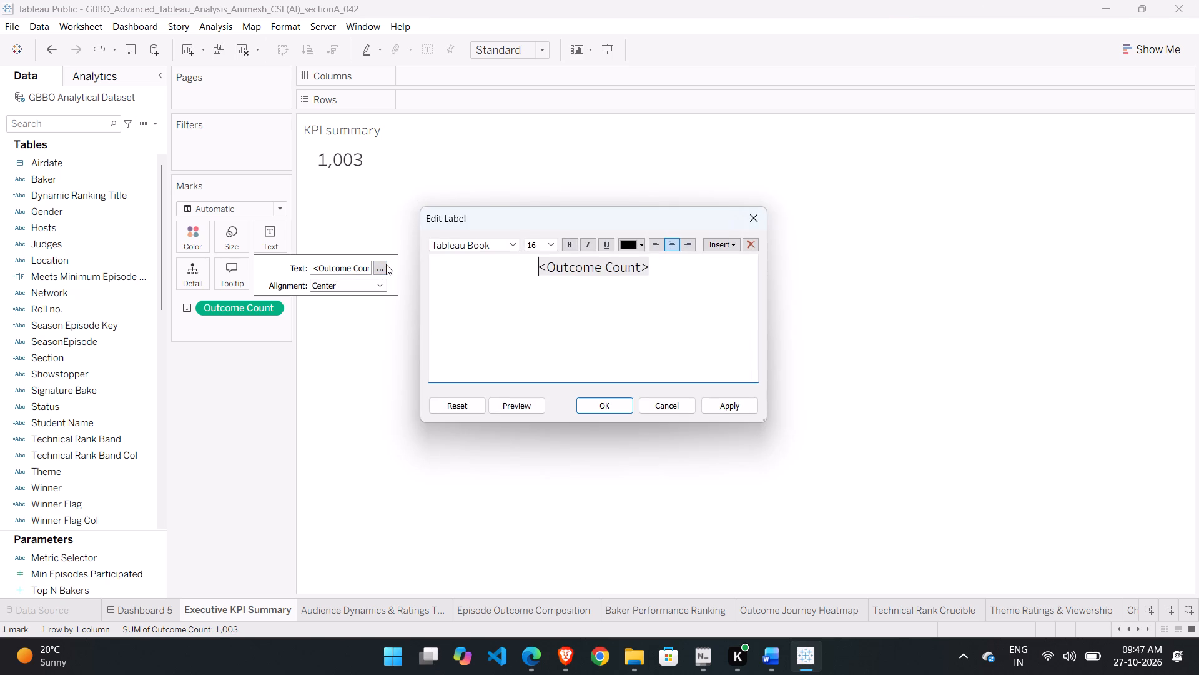
{"action": "left_click", "coordinate": [648, 314]}
{"action": "left_click_drag", "start_coordinate": [648, 314], "coordinate": [498, 316]}
{"action": "left_click_drag", "start_coordinate": [498, 316], "coordinate": [487, 317]}
{"action": "left_click", "coordinate": [668, 397]}
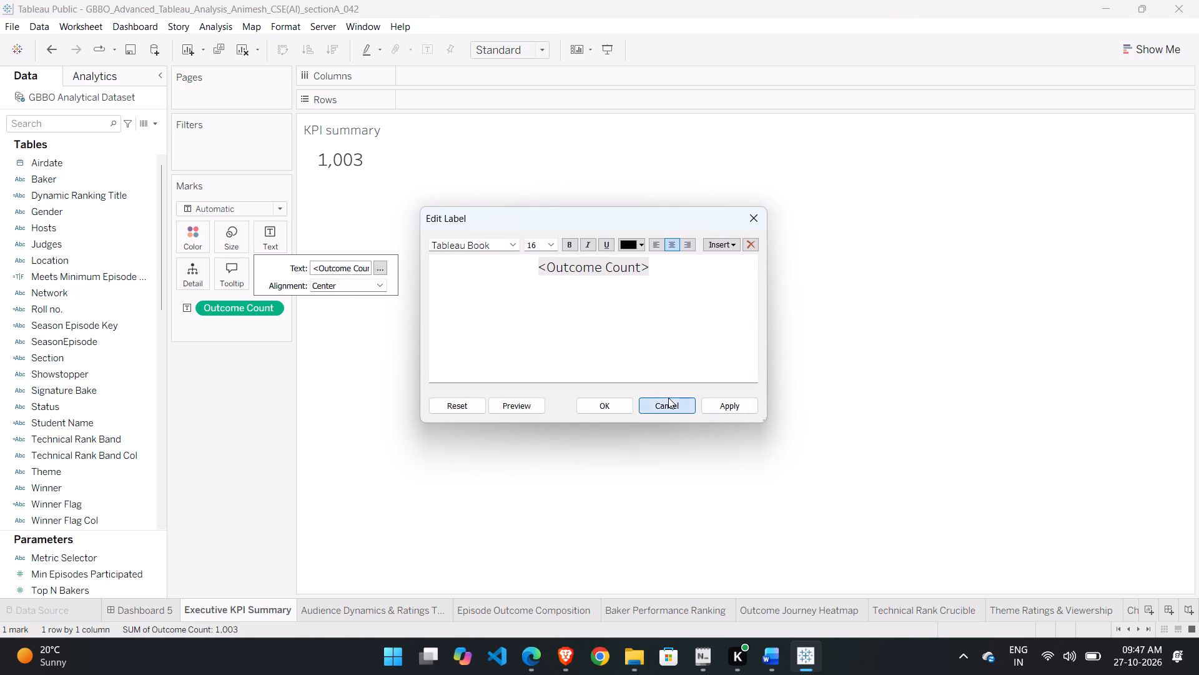
Delete the blank Dashboard 5 from the workbook.
{"action": "left_click", "coordinate": [150, 619]}
{"action": "double_click", "coordinate": [400, 270]}
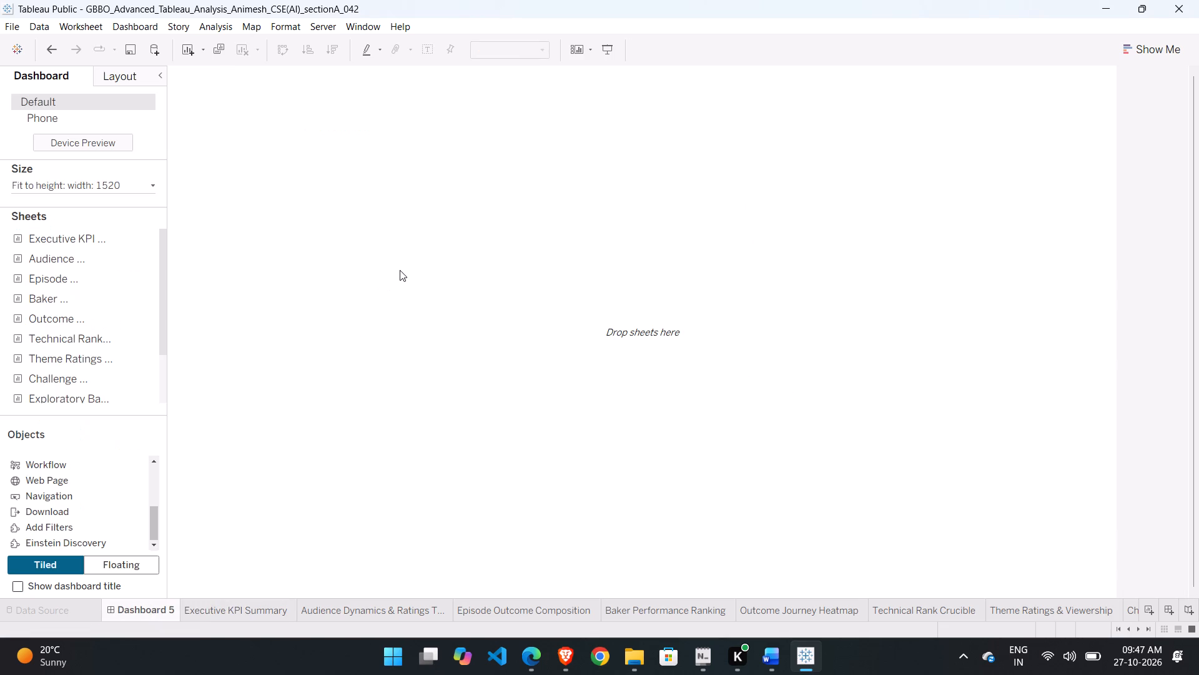
{"action": "right_click", "coordinate": [172, 605]}
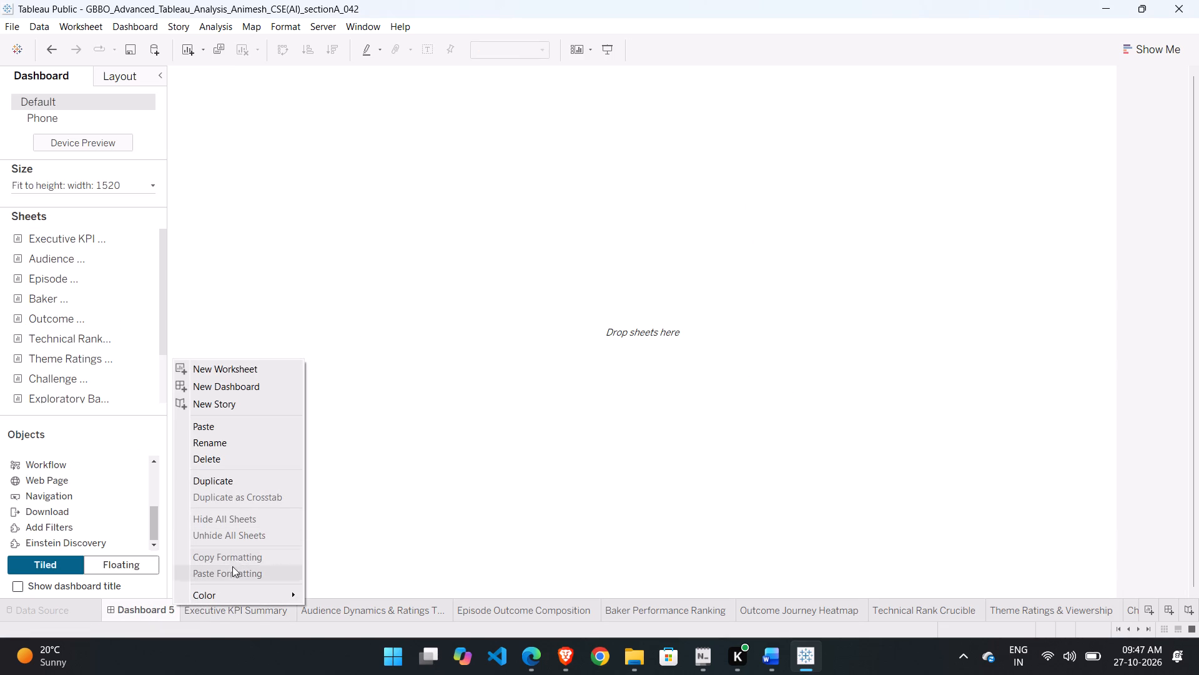
{"action": "left_click", "coordinate": [237, 455]}
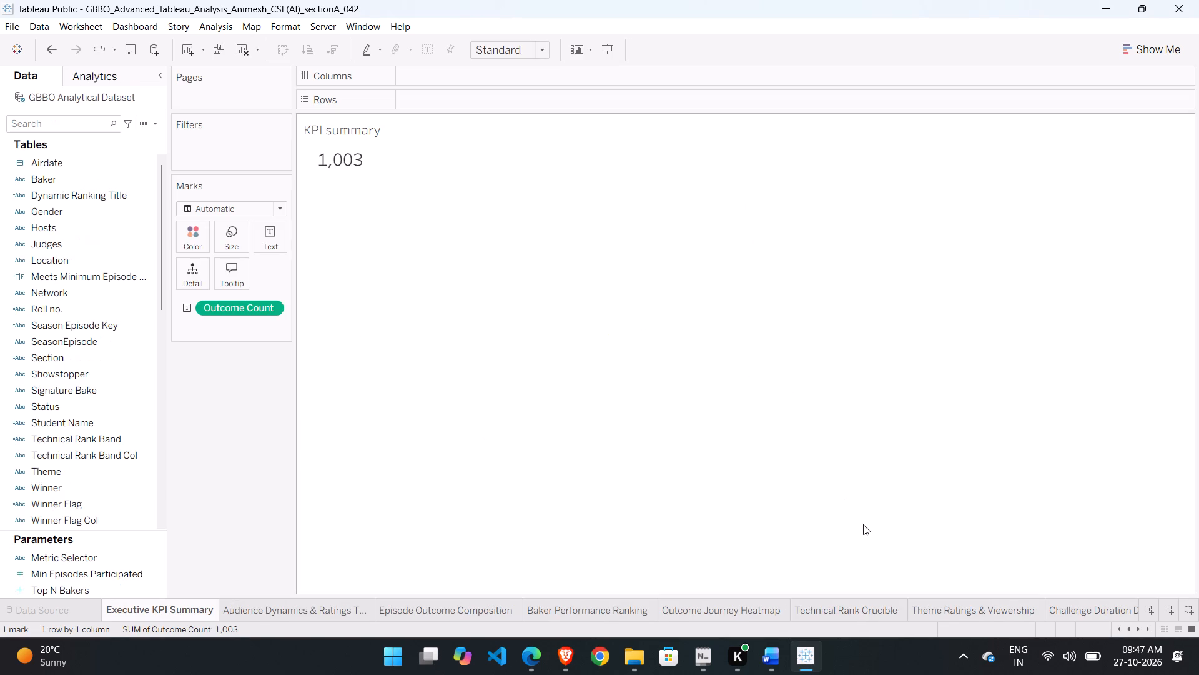
Delete the "jbh]" worksheet at the end of the workbook.
{"action": "scroll", "coordinate": [987, 609], "scroll_direction": "left", "scroll_amount": 10}
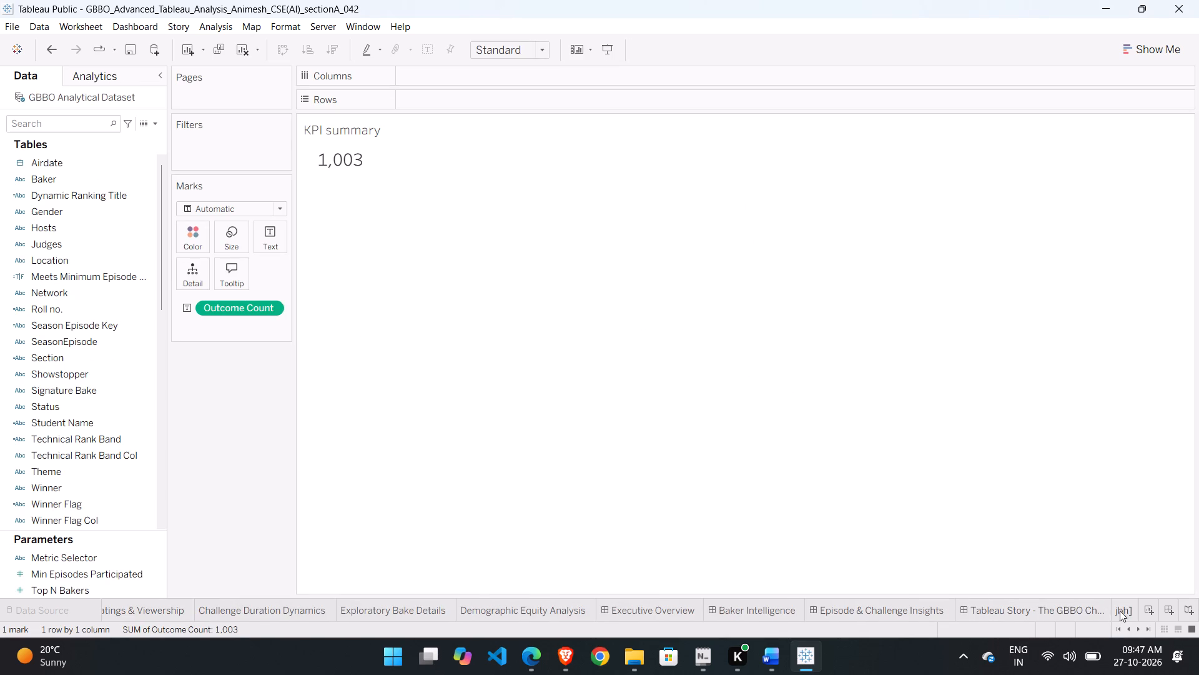
{"action": "left_click", "coordinate": [1123, 612]}
{"action": "right_click", "coordinate": [1123, 612]}
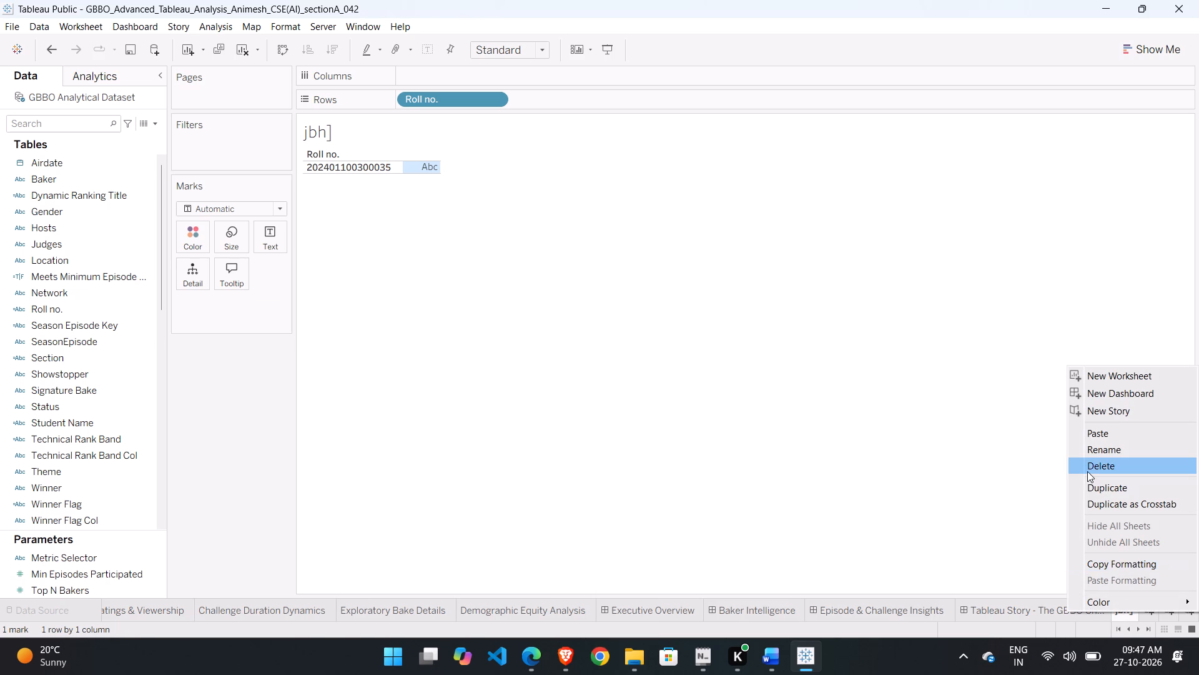
{"action": "left_click", "coordinate": [1087, 471]}
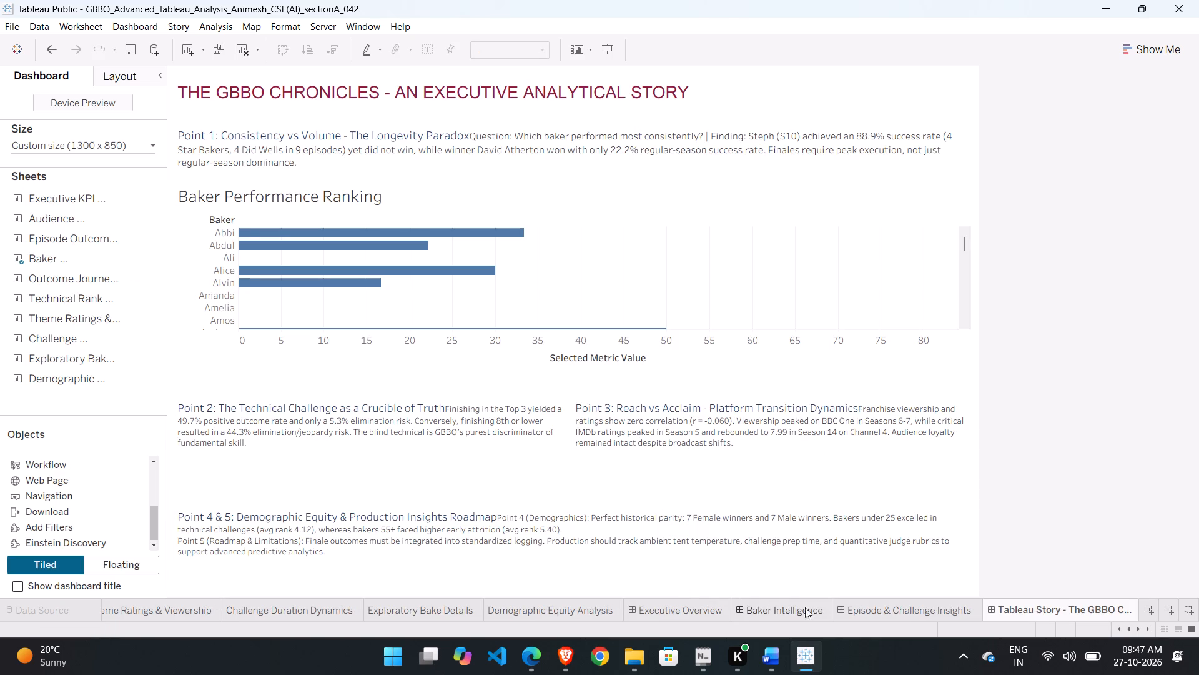
Add a new blank worksheet after the Tableau Story dashboard.
{"action": "scroll", "coordinate": [832, 609], "scroll_direction": "left", "scroll_amount": 2}
{"action": "left_click", "coordinate": [935, 604]}
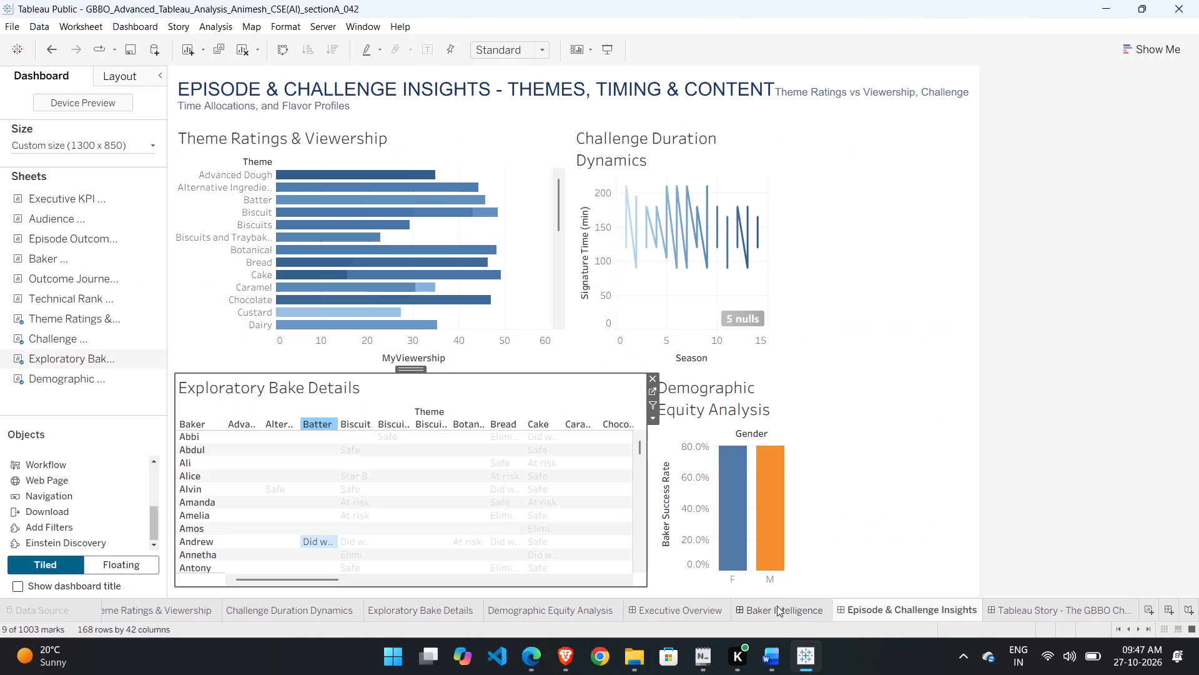
{"action": "left_click", "coordinate": [777, 606]}
{"action": "scroll", "coordinate": [777, 606], "scroll_direction": "left", "scroll_amount": 3}
{"action": "left_click", "coordinate": [1154, 609]}
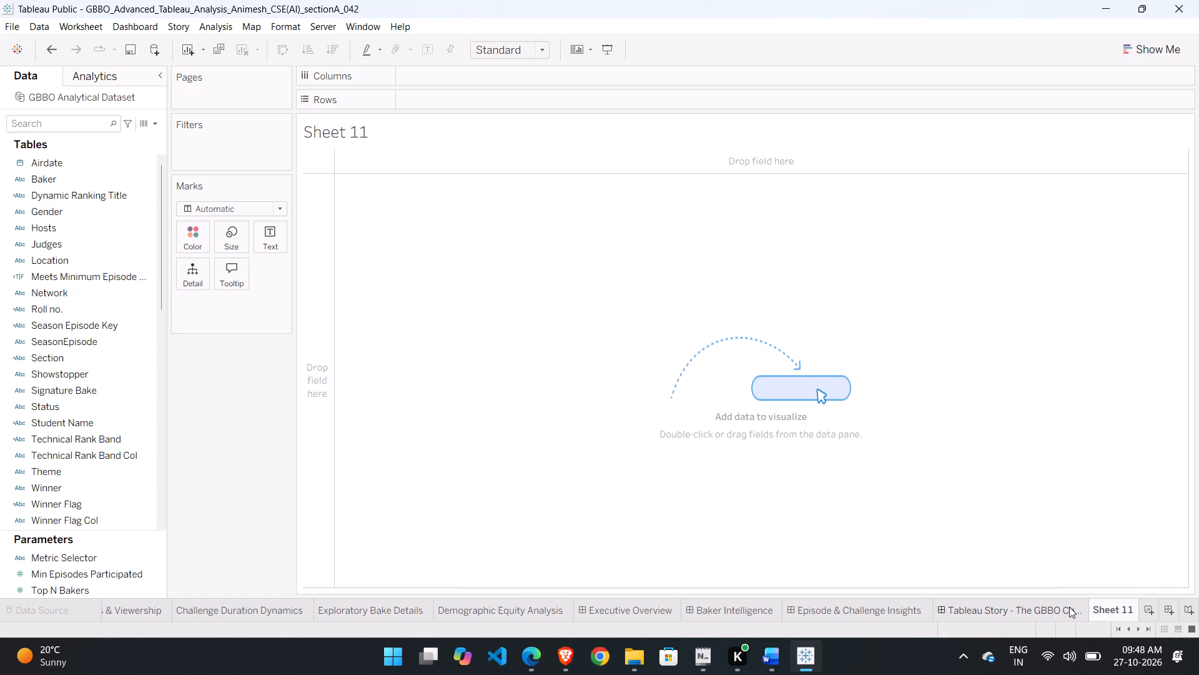
{"action": "scroll", "coordinate": [1069, 607], "scroll_direction": "left", "scroll_amount": 1}
{"action": "left_click", "coordinate": [1116, 614]}
{"action": "right_click", "coordinate": [1116, 614]}
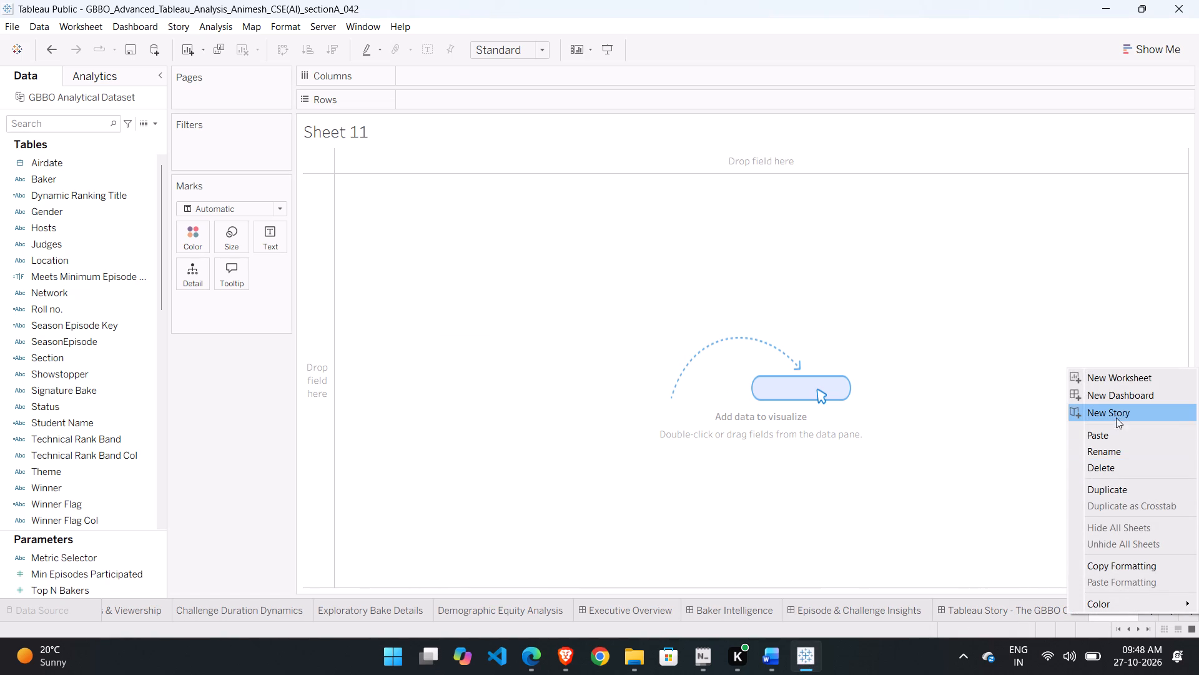
{"action": "left_click", "coordinate": [1110, 455]}
{"action": "key", "text": "BackSpace"}
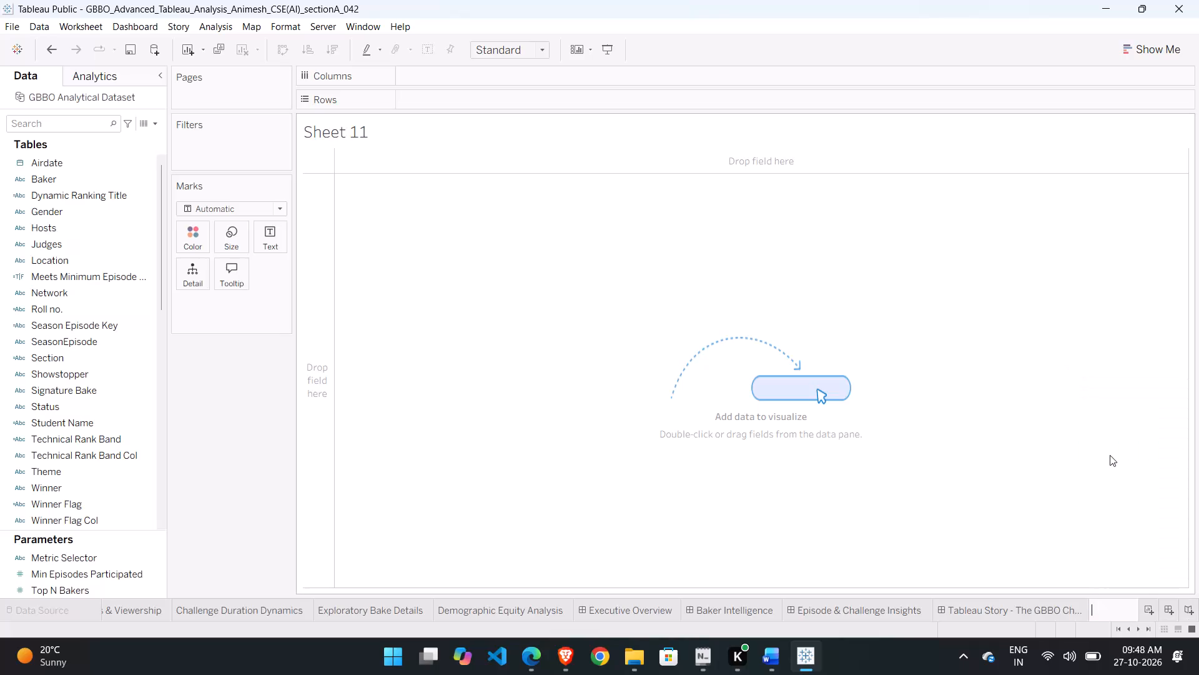
{"action": "type", "text": "My name"}
{"action": "key", "text": "Return"}
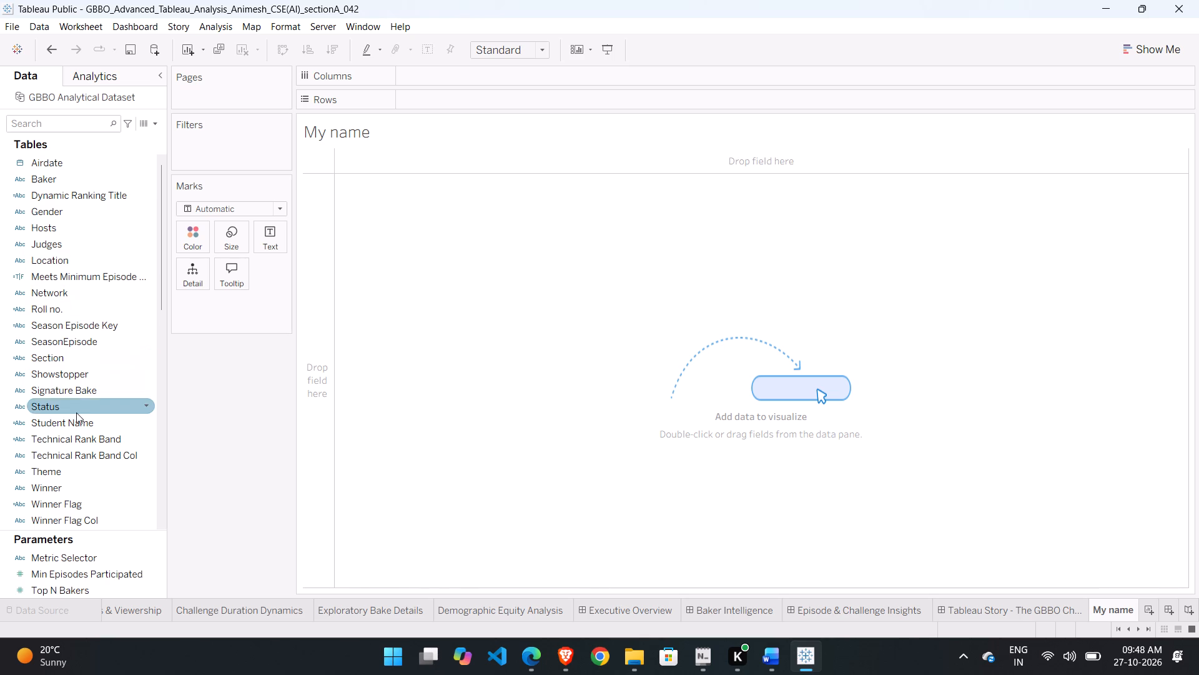
Place the Student Name field on the rows of the My name worksheet.
{"action": "scroll", "coordinate": [76, 412], "scroll_direction": "down", "scroll_amount": 3}
{"action": "scroll", "coordinate": [76, 412], "scroll_direction": "up", "scroll_amount": 12}
{"action": "left_click_drag", "start_coordinate": [84, 422], "coordinate": [526, 116]}
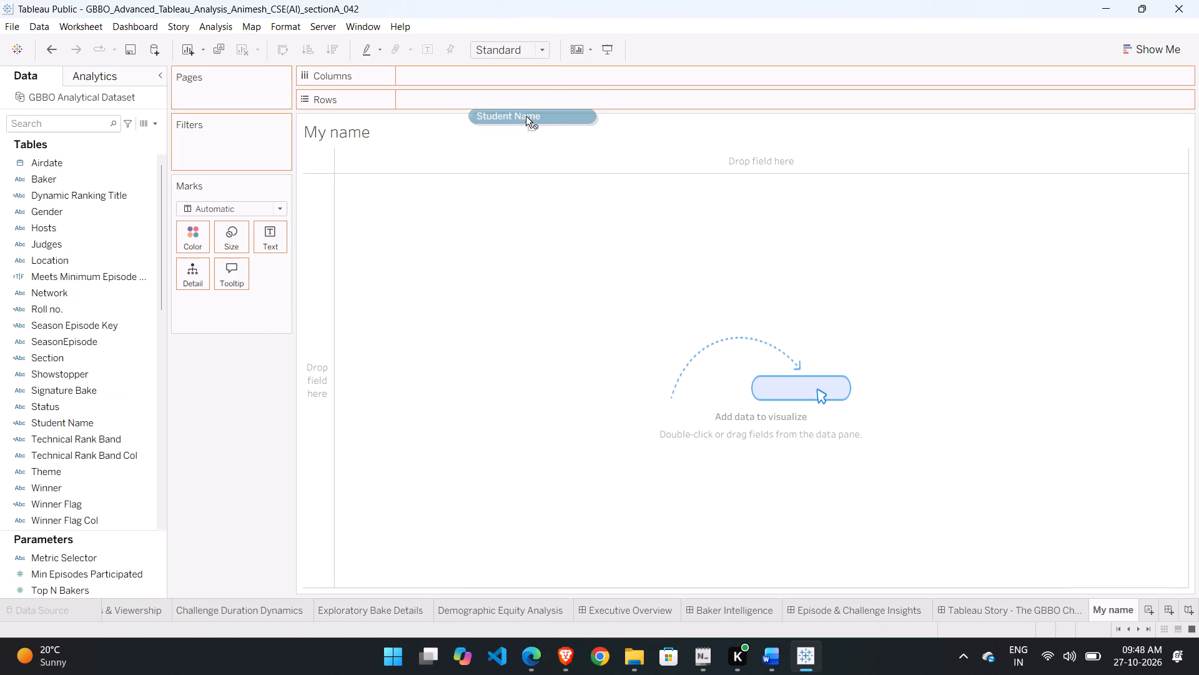
{"action": "left_click_drag", "start_coordinate": [526, 116], "coordinate": [529, 111]}
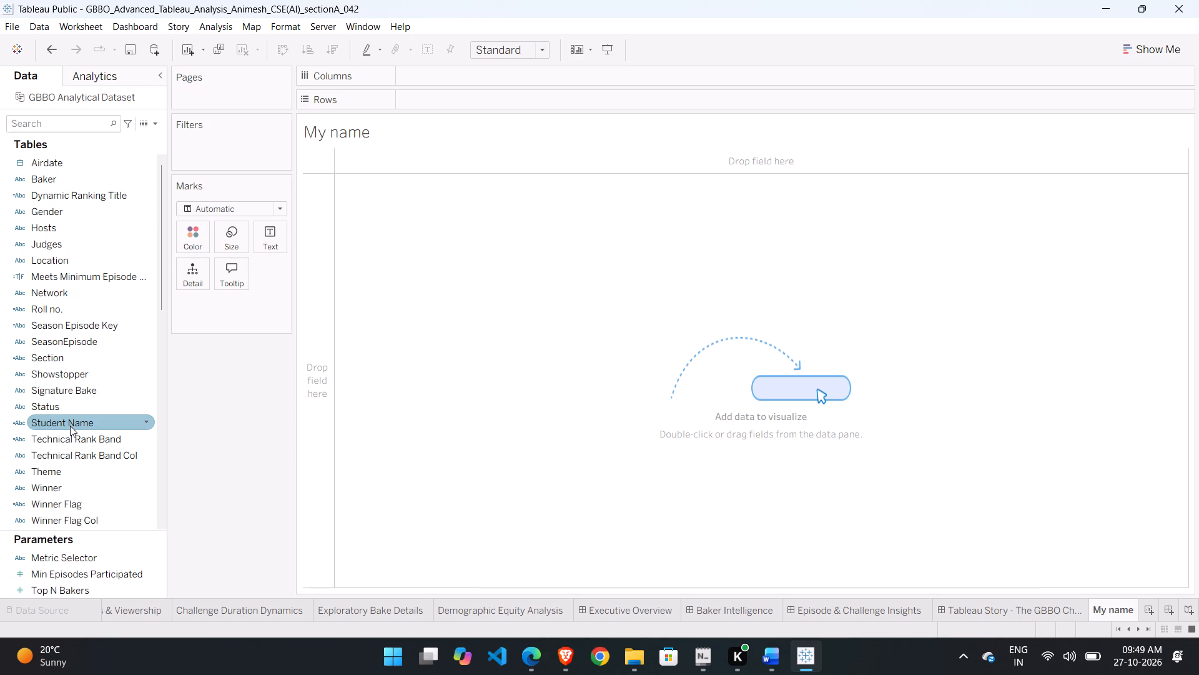
{"action": "left_click", "coordinate": [70, 426]}
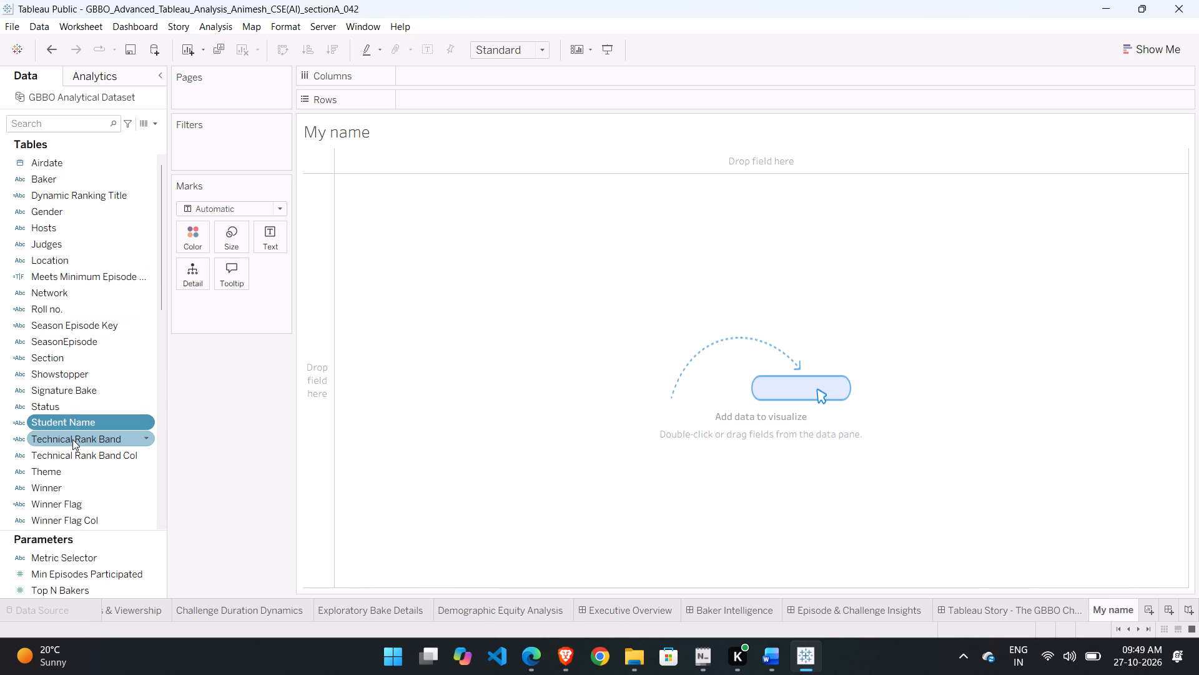
{"action": "left_click_drag", "start_coordinate": [80, 424], "coordinate": [472, 101]}
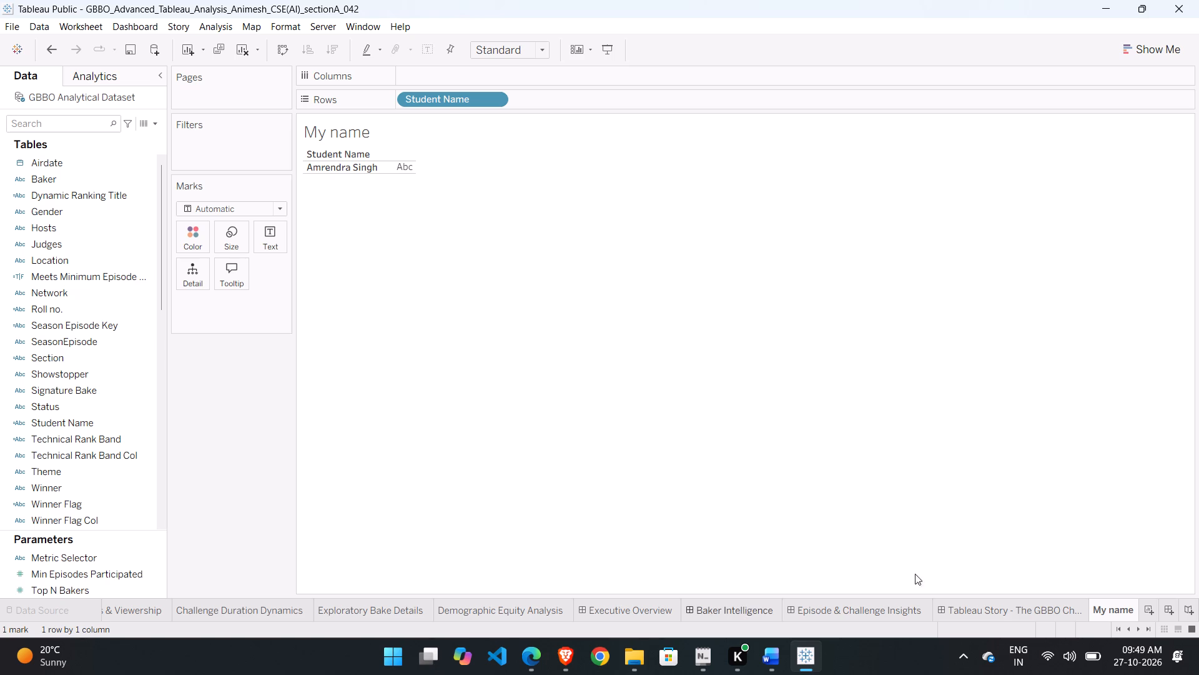
Add a new worksheet after My name and name it "My Roll no".
{"action": "scroll", "coordinate": [1080, 622], "scroll_direction": "left", "scroll_amount": 2}
{"action": "left_click", "coordinate": [1146, 613]}
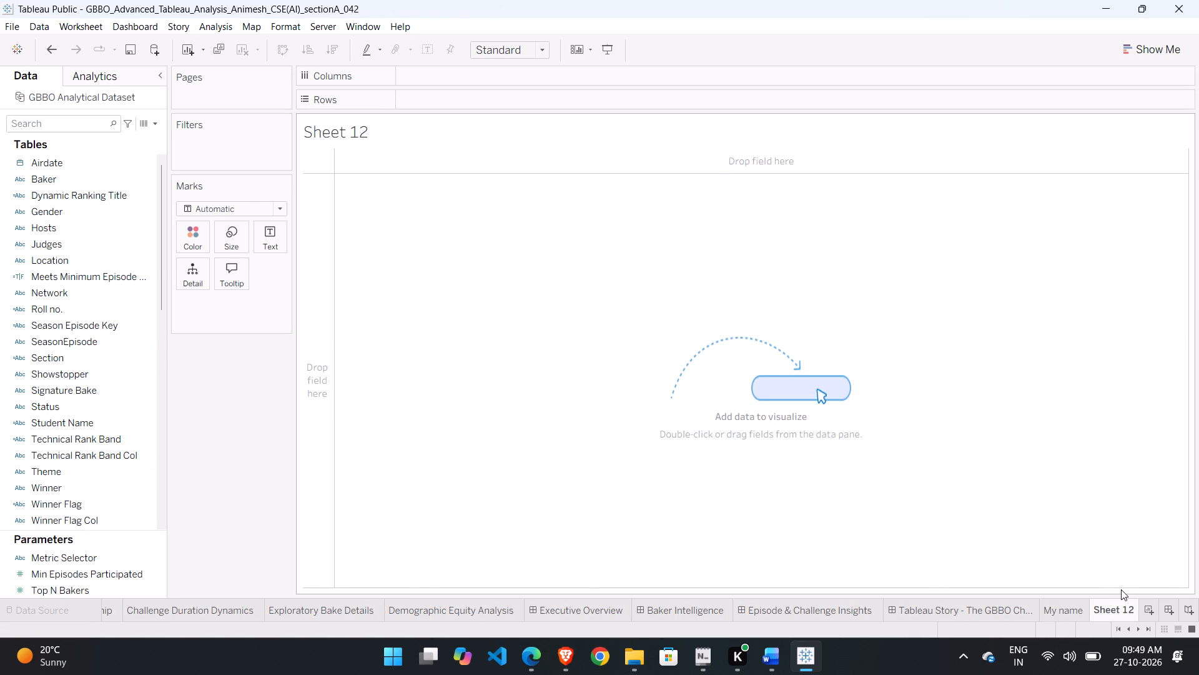
{"action": "key", "text": "F2"}
{"action": "left_click", "coordinate": [1117, 618]}
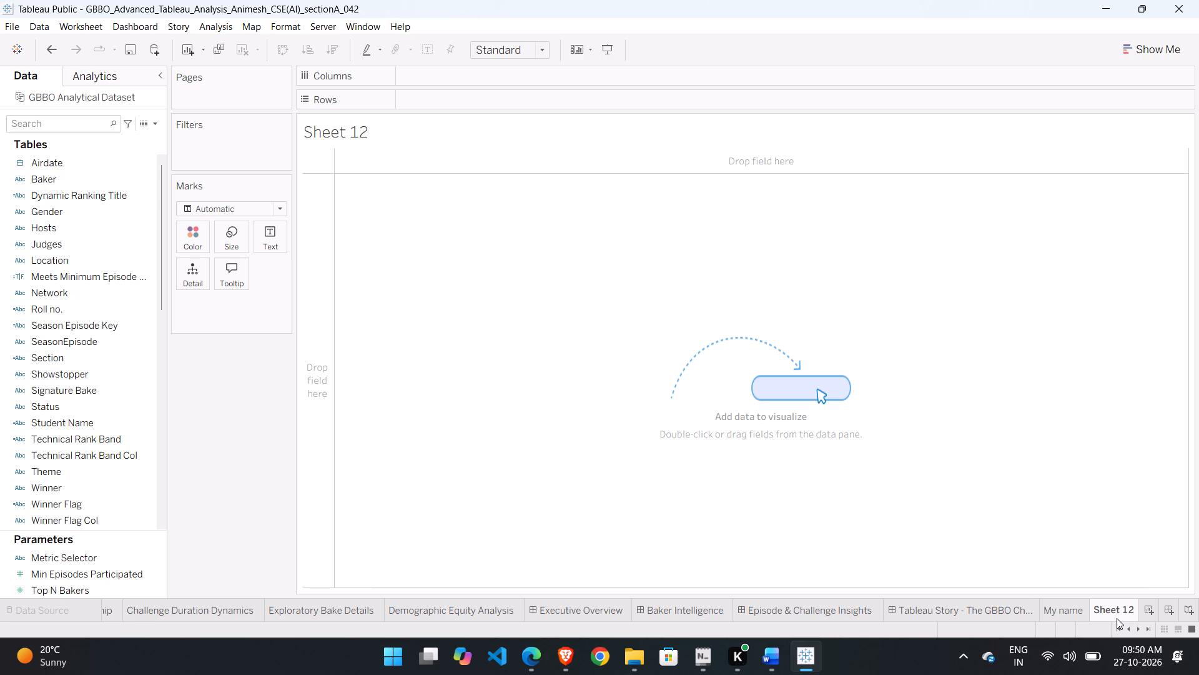
{"action": "key", "text": "F2"}
{"action": "key", "text": "BackSpace"}
{"action": "type", "text": "My"}
{"action": "key", "text": "space"}
{"action": "type", "text": "Roll no"}
{"action": "key", "text": "Return"}
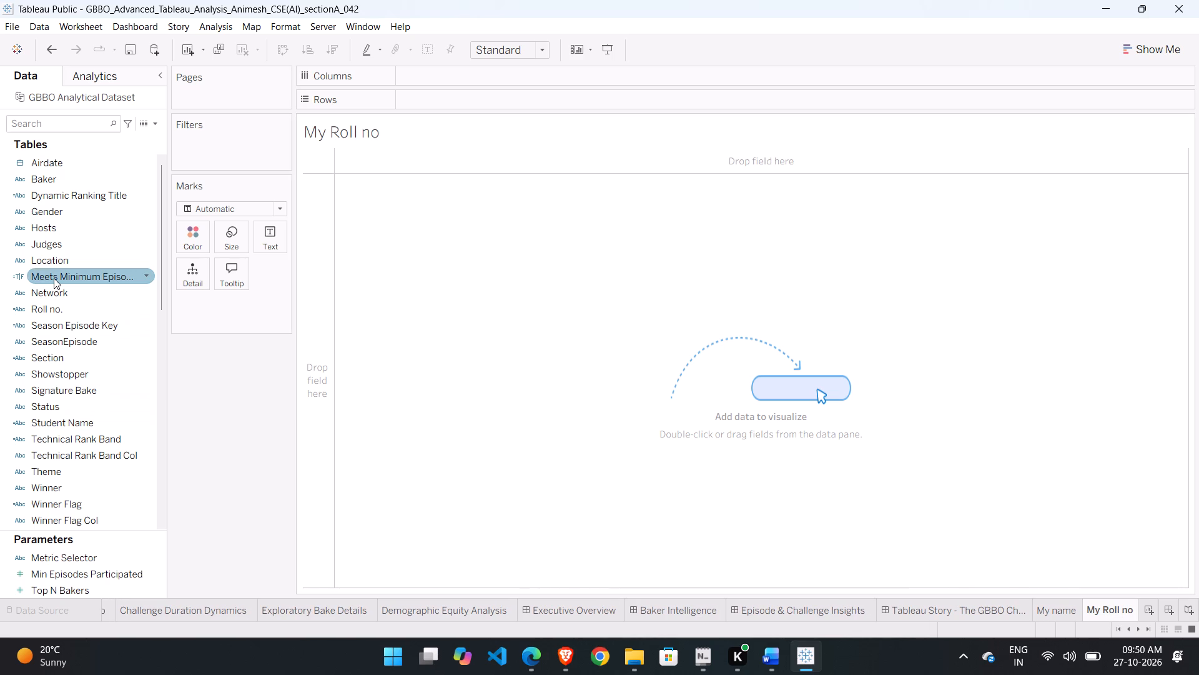
Place the Roll no. field on the rows of the My Roll no worksheet.
{"action": "scroll", "coordinate": [54, 278], "scroll_direction": "up", "scroll_amount": 2}
{"action": "scroll", "coordinate": [88, 460], "scroll_direction": "down", "scroll_amount": 3}
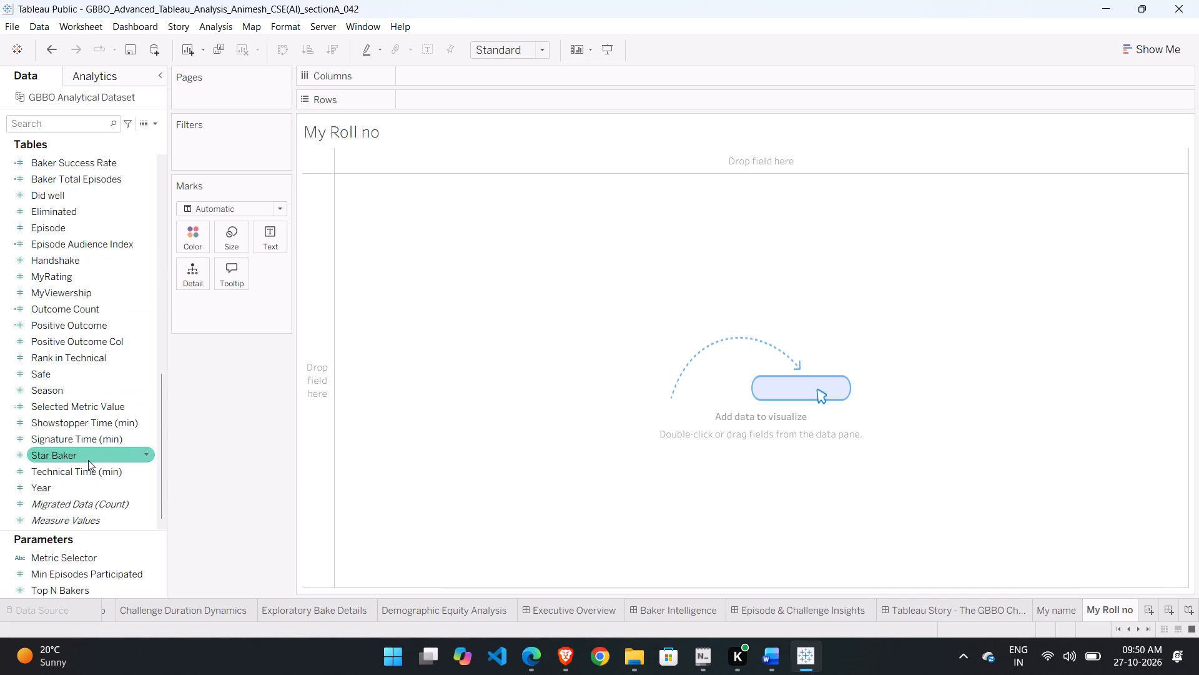
{"action": "scroll", "coordinate": [88, 460], "scroll_direction": "up", "scroll_amount": 3}
{"action": "scroll", "coordinate": [88, 460], "scroll_direction": "down", "scroll_amount": 1}
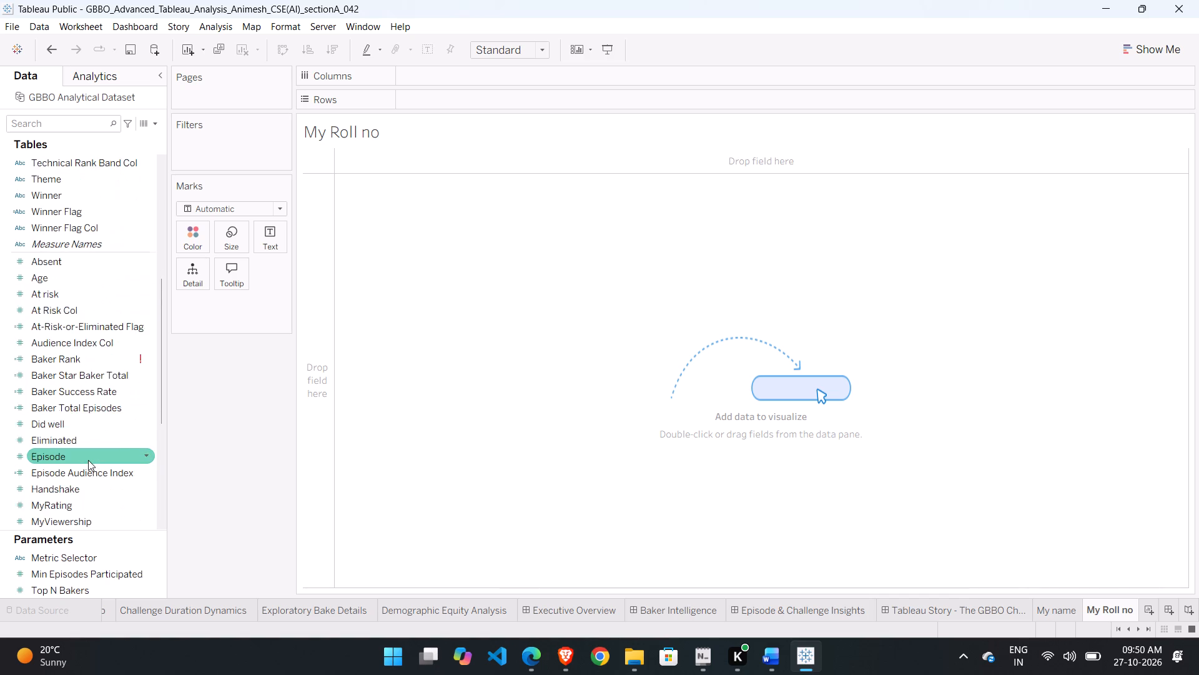
{"action": "scroll", "coordinate": [88, 460], "scroll_direction": "up", "scroll_amount": 9}
{"action": "left_click_drag", "start_coordinate": [101, 314], "coordinate": [469, 106]}
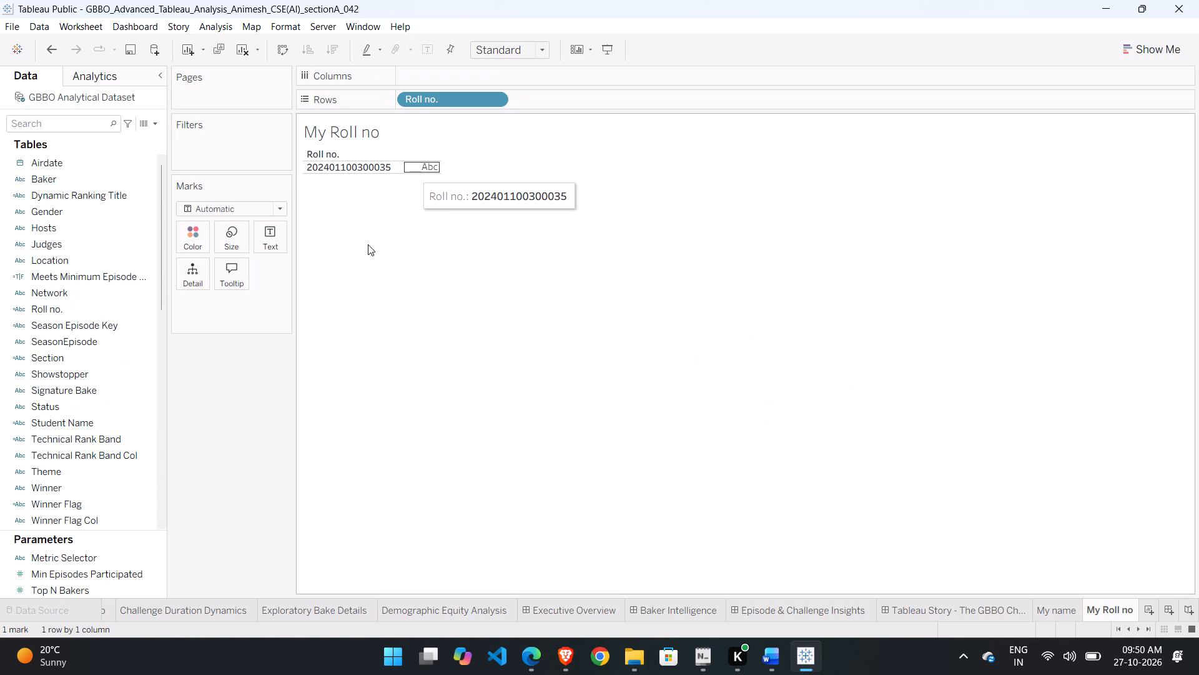
Add another new worksheet and place the Section field on its rows.
{"action": "left_click", "coordinate": [1155, 611]}
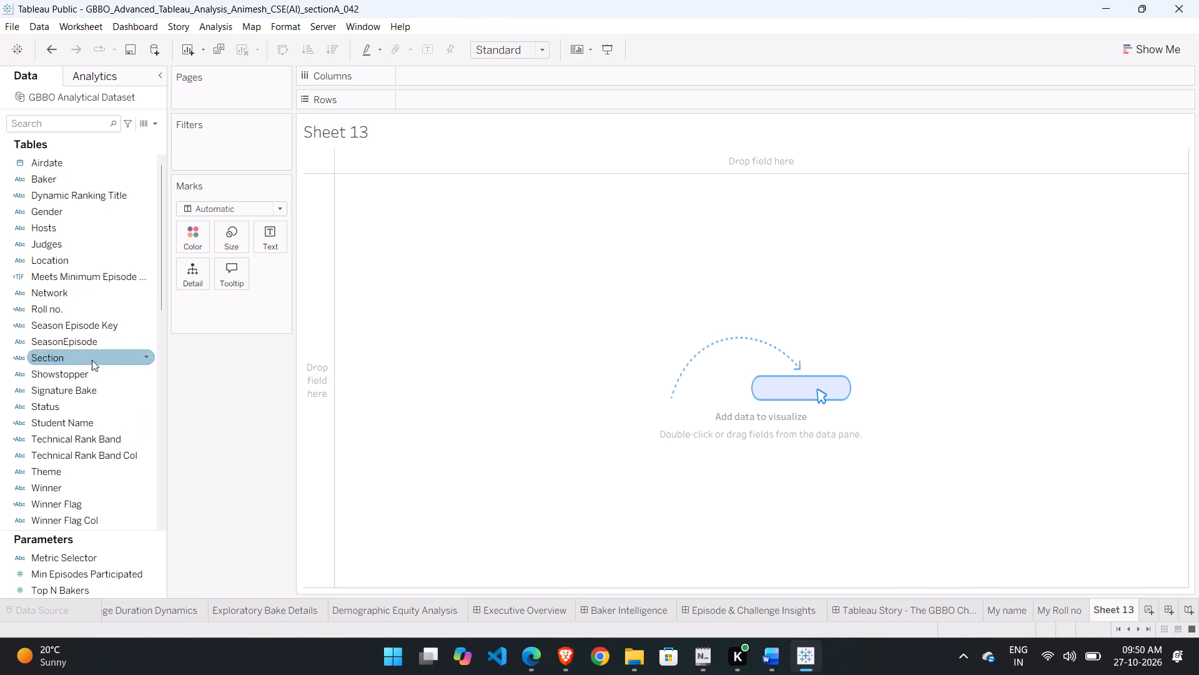
{"action": "left_click_drag", "start_coordinate": [90, 354], "coordinate": [449, 59]}
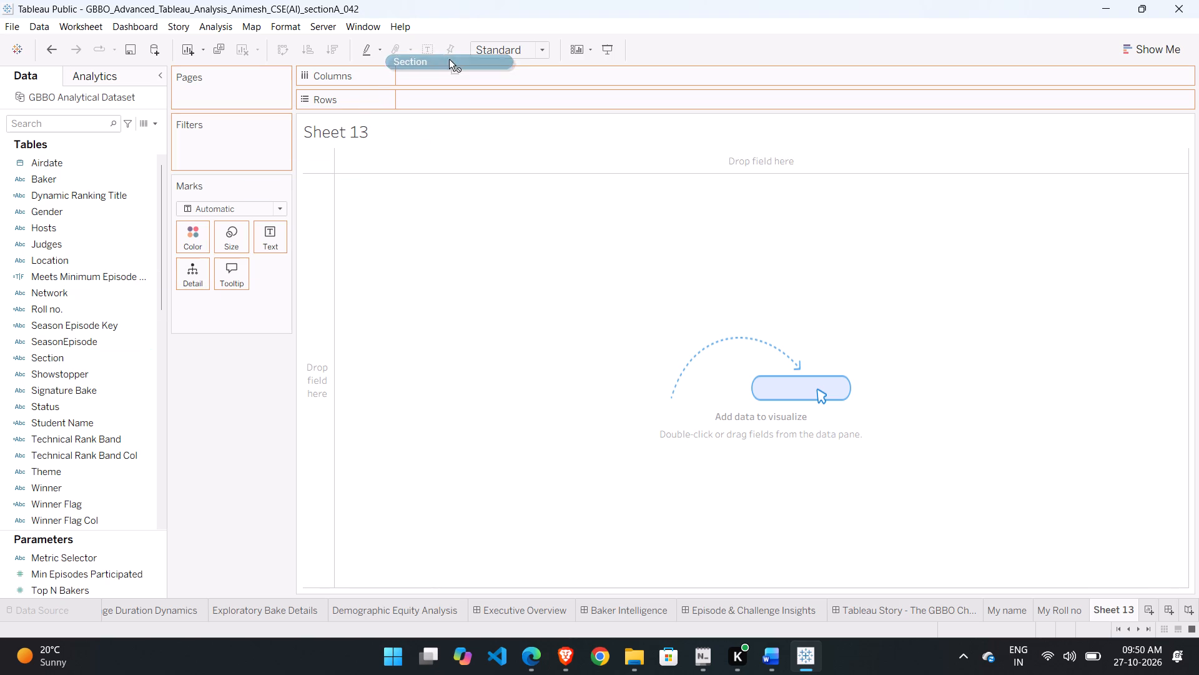
{"action": "left_click_drag", "start_coordinate": [449, 59], "coordinate": [456, 97]}
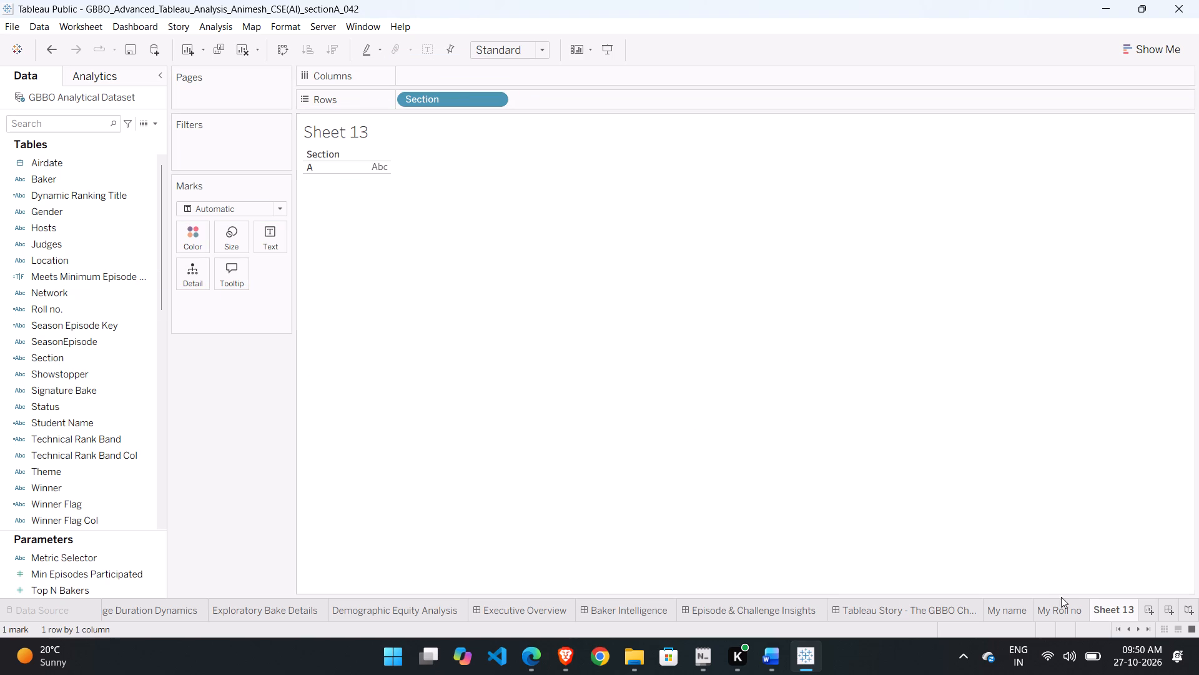
Rename the worksheet holding the Section field as "My section".
{"action": "key", "text": "F2"}
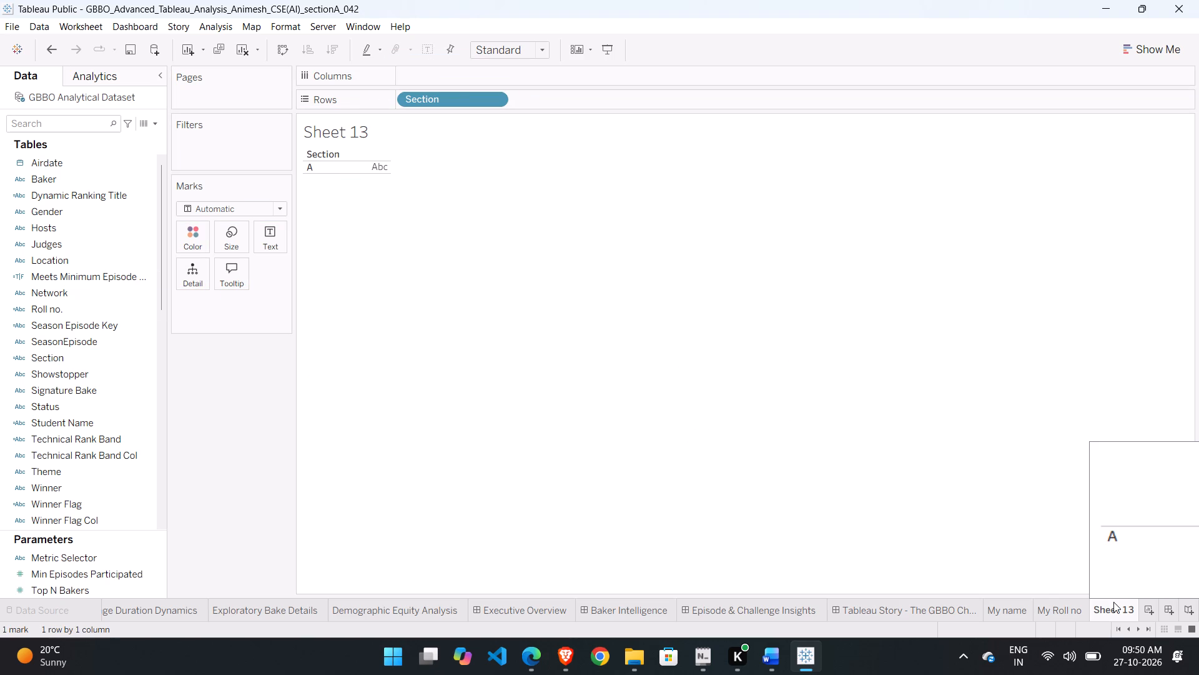
{"action": "left_click", "coordinate": [1125, 606]}
{"action": "key", "text": "2"}
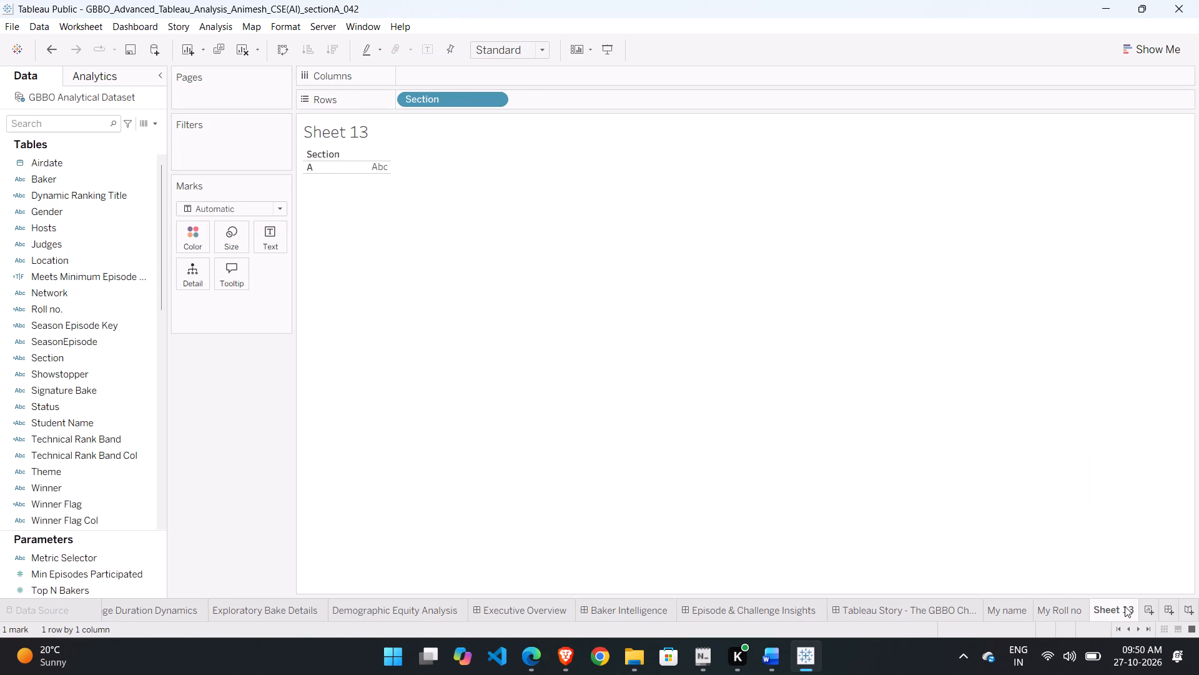
{"action": "key", "text": "F2"}
{"action": "key", "text": "BackSpace"}
{"action": "type", "text": "My section"}
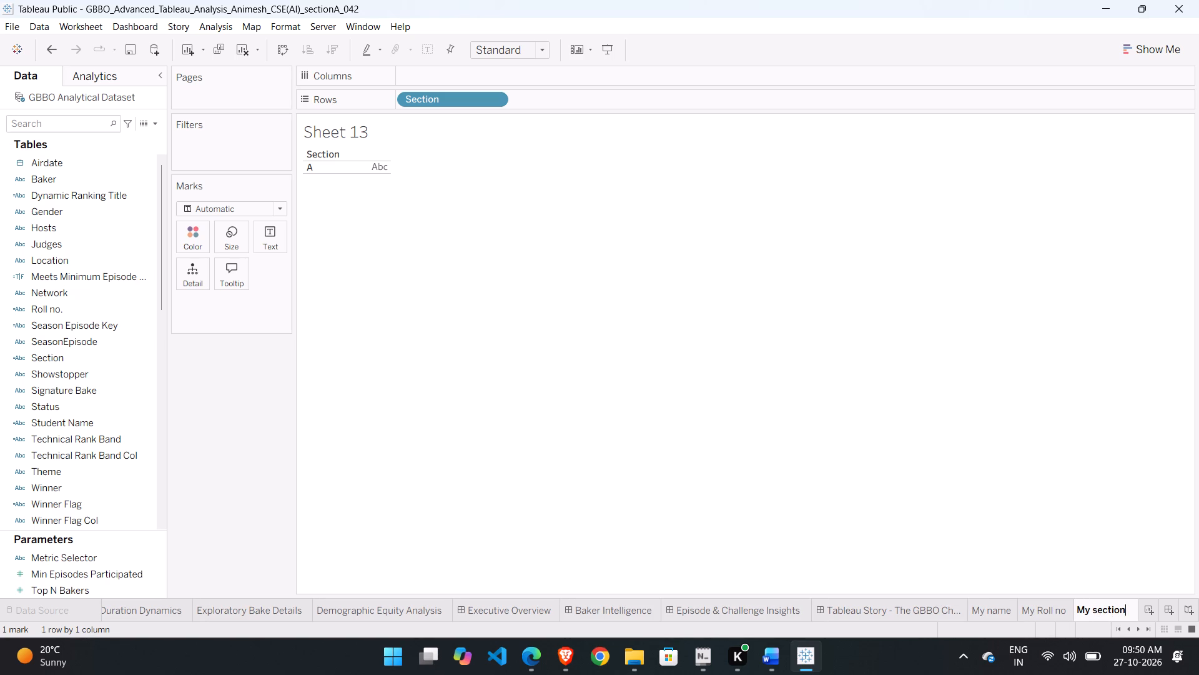
{"action": "key", "text": "Return"}
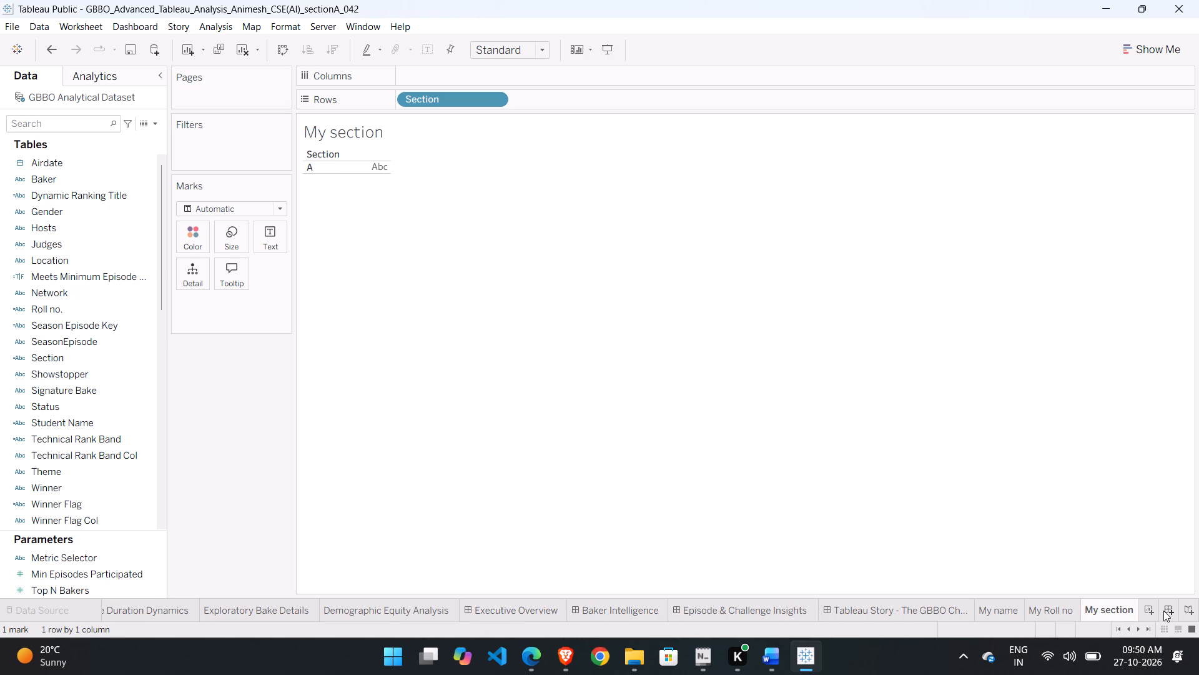
Create a new dashboard and raise its minimum width to 1320 px.
{"action": "left_click", "coordinate": [1163, 611]}
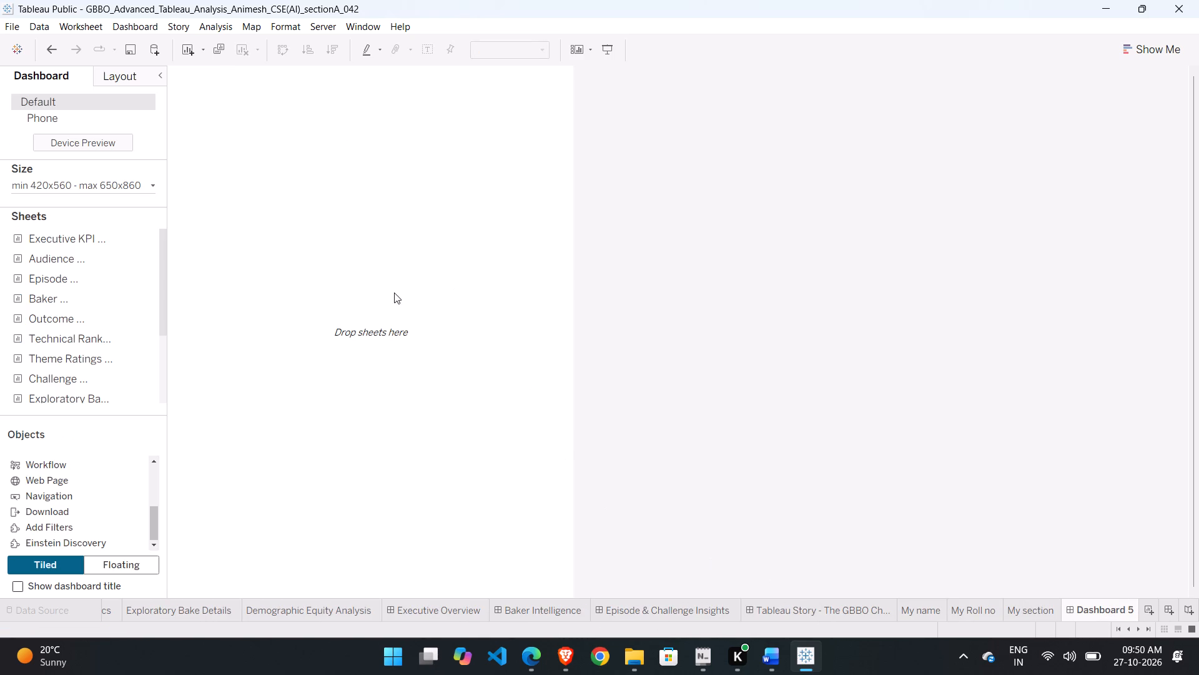
{"action": "left_click", "coordinate": [65, 179]}
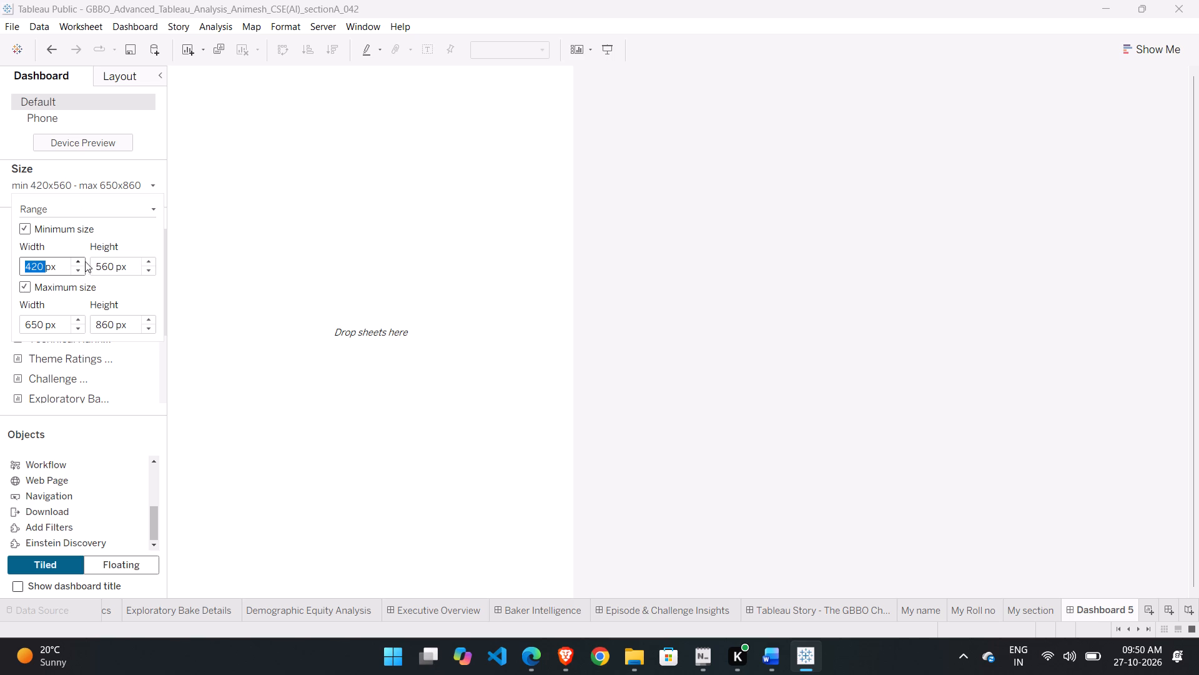
{"action": "triple_click", "coordinate": [79, 262]}
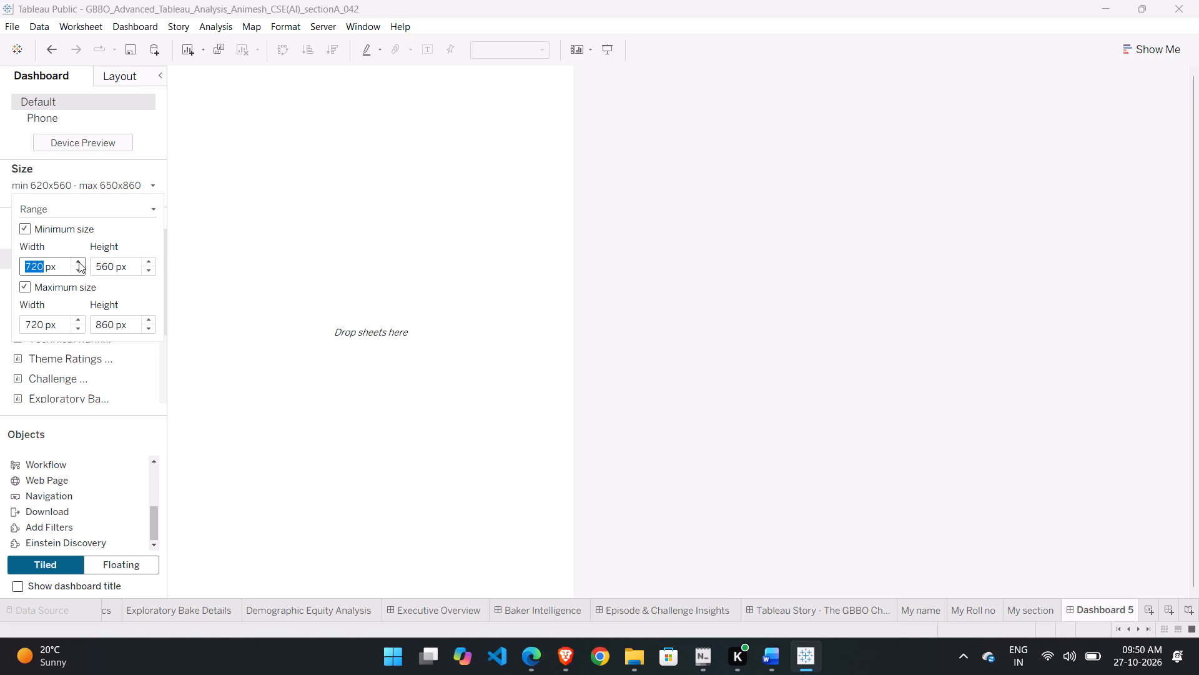
{"action": "triple_click", "coordinate": [79, 262]}
{"action": "triple_click", "coordinate": [79, 262]}
{"action": "left_click", "coordinate": [311, 284]}
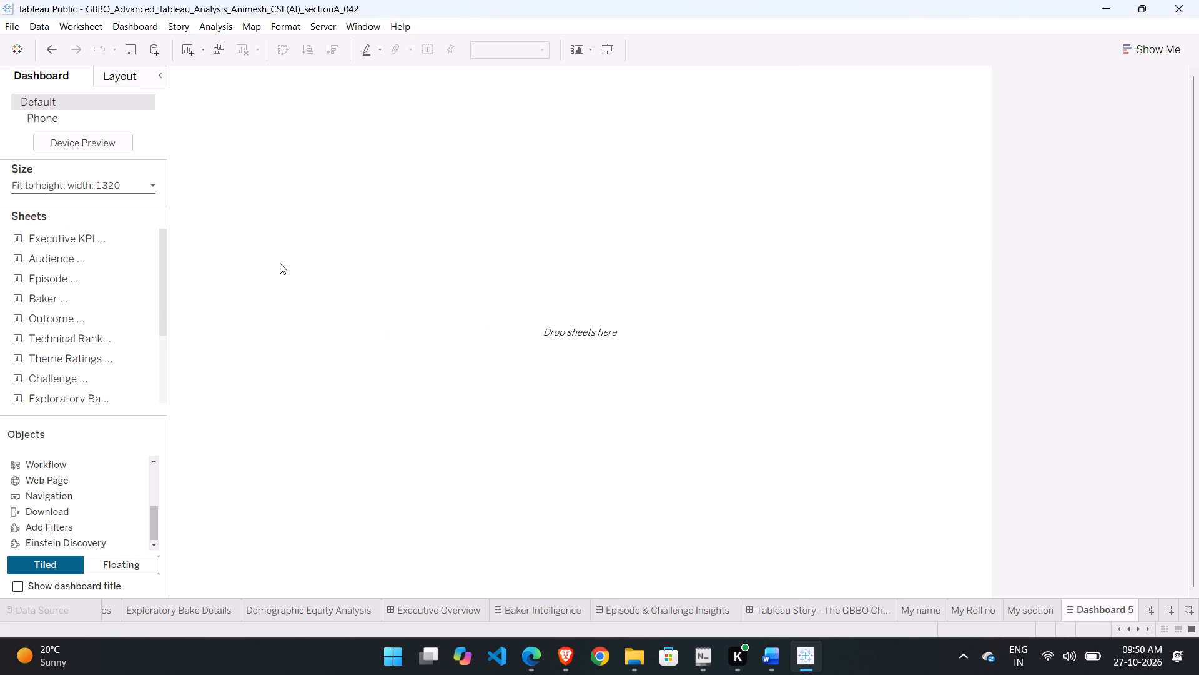
Place the My name, My Roll no and My section sheets side by side on the dashboard, with My section between the other two.
{"action": "scroll", "coordinate": [97, 306], "scroll_direction": "up", "scroll_amount": 2}
{"action": "scroll", "coordinate": [97, 306], "scroll_direction": "down", "scroll_amount": 3}
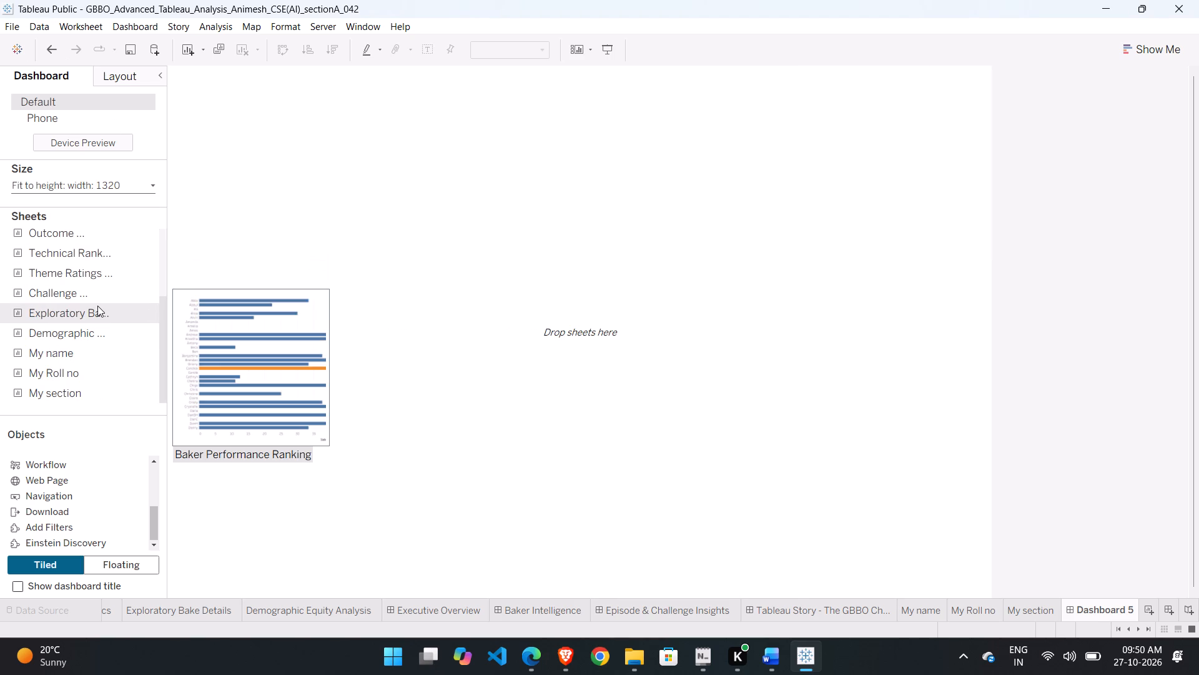
{"action": "scroll", "coordinate": [97, 306], "scroll_direction": "down", "scroll_amount": 1}
{"action": "left_click_drag", "start_coordinate": [74, 348], "coordinate": [359, 234]}
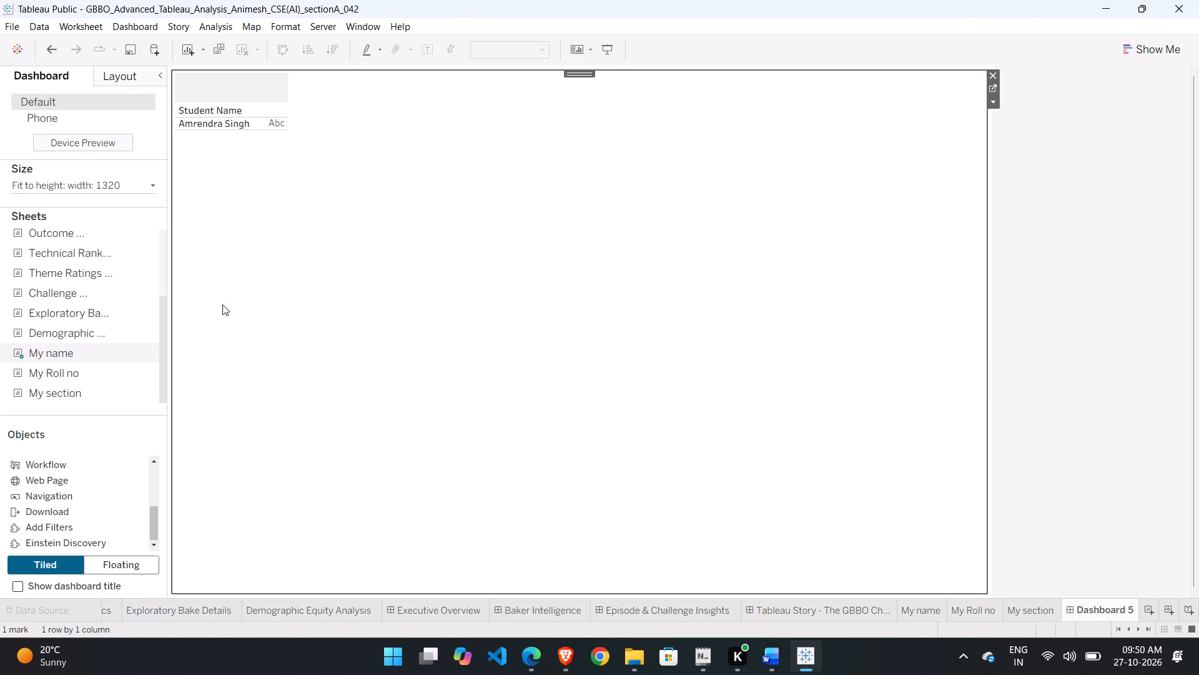
{"action": "left_click_drag", "start_coordinate": [68, 375], "coordinate": [365, 229]}
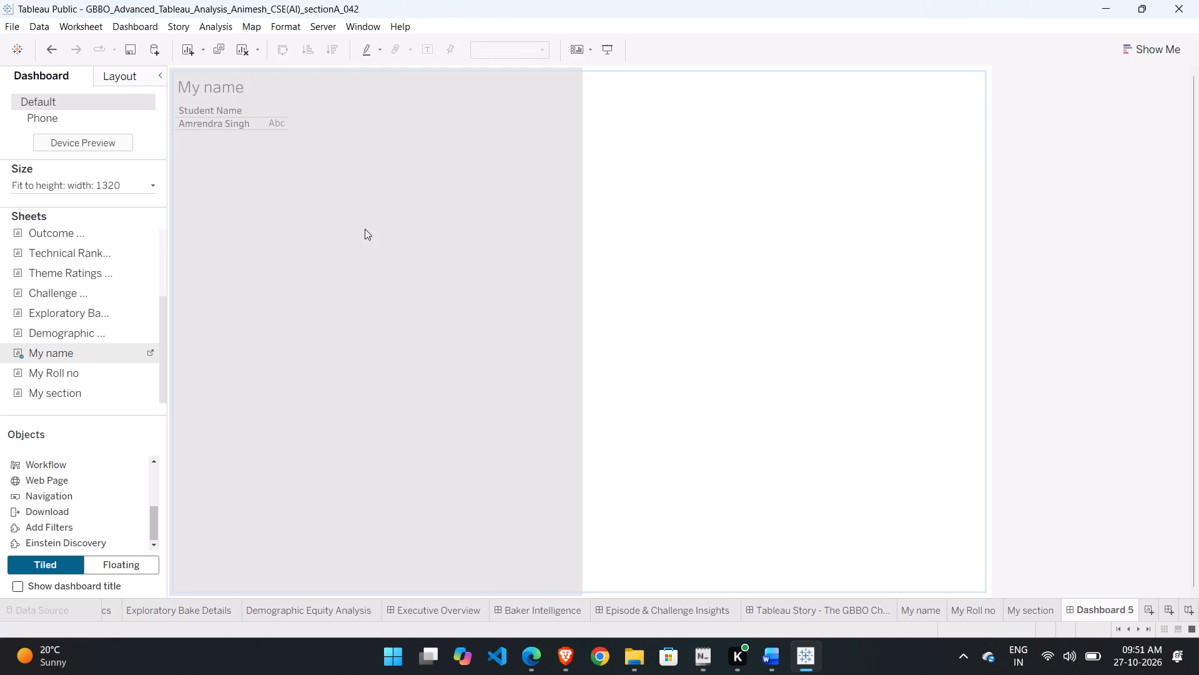
{"action": "left_click_drag", "start_coordinate": [40, 393], "coordinate": [301, 301]}
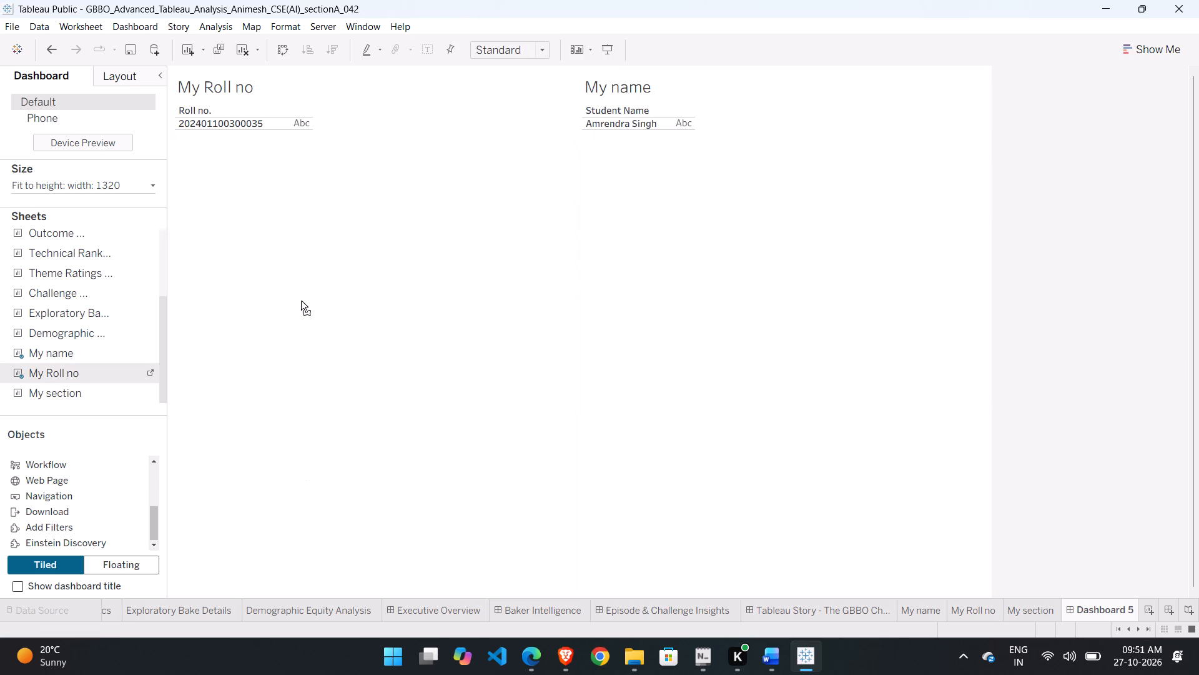
{"action": "left_click_drag", "start_coordinate": [301, 301], "coordinate": [463, 256]}
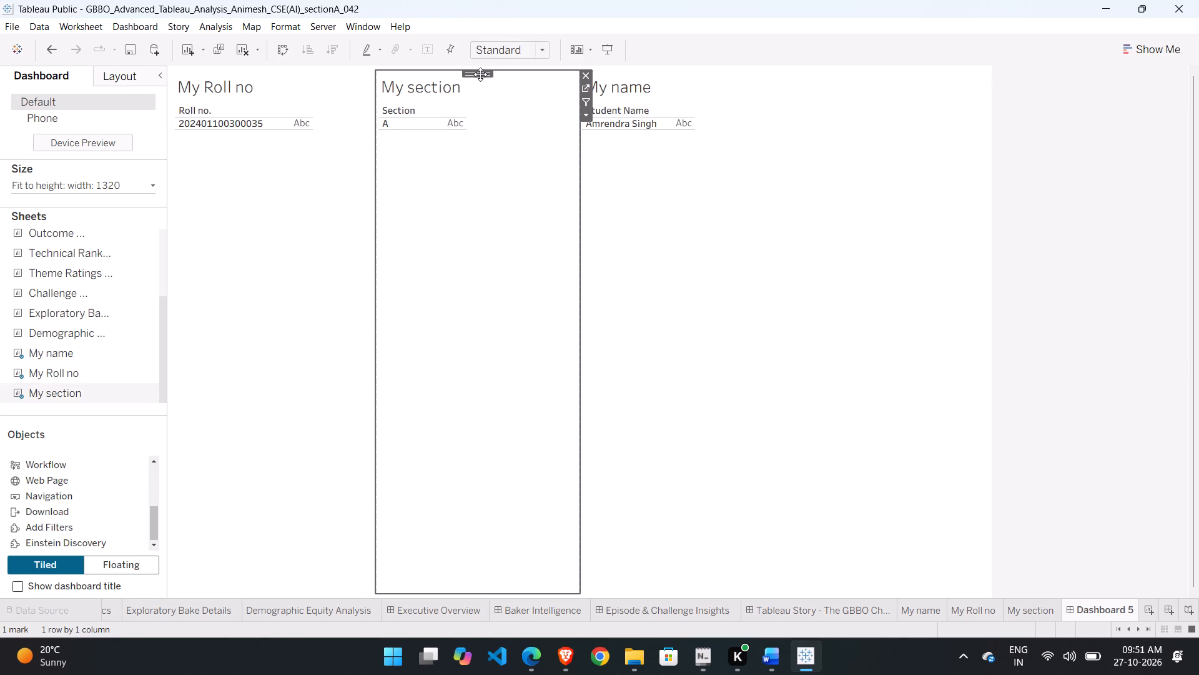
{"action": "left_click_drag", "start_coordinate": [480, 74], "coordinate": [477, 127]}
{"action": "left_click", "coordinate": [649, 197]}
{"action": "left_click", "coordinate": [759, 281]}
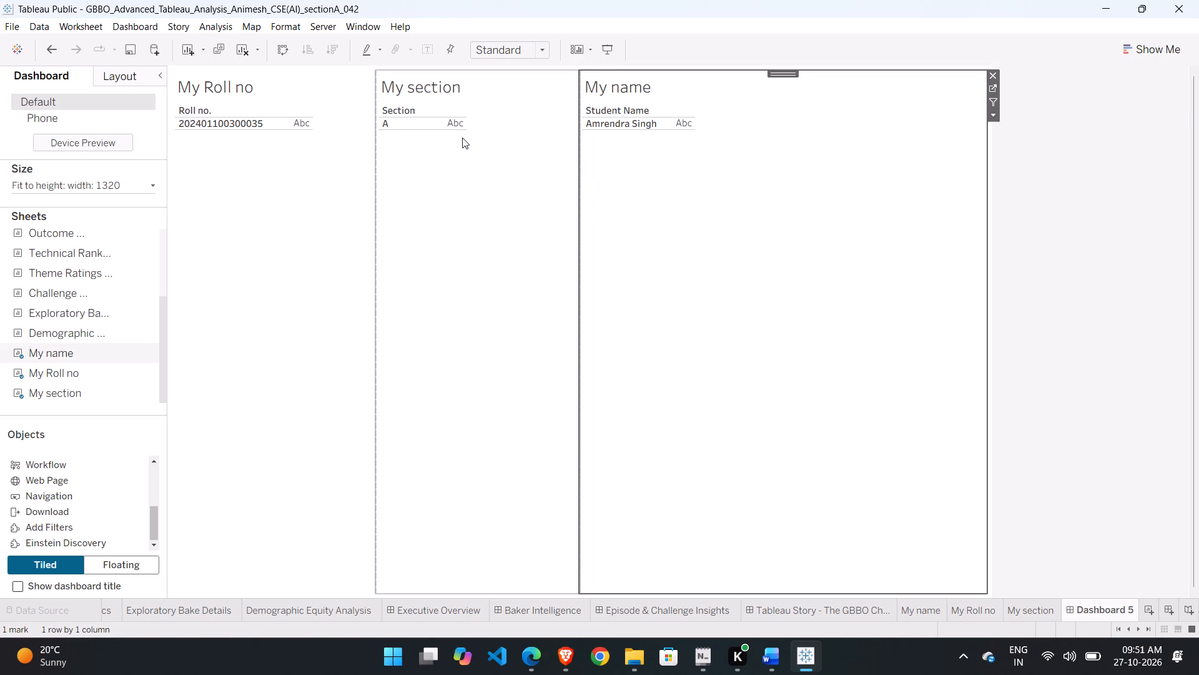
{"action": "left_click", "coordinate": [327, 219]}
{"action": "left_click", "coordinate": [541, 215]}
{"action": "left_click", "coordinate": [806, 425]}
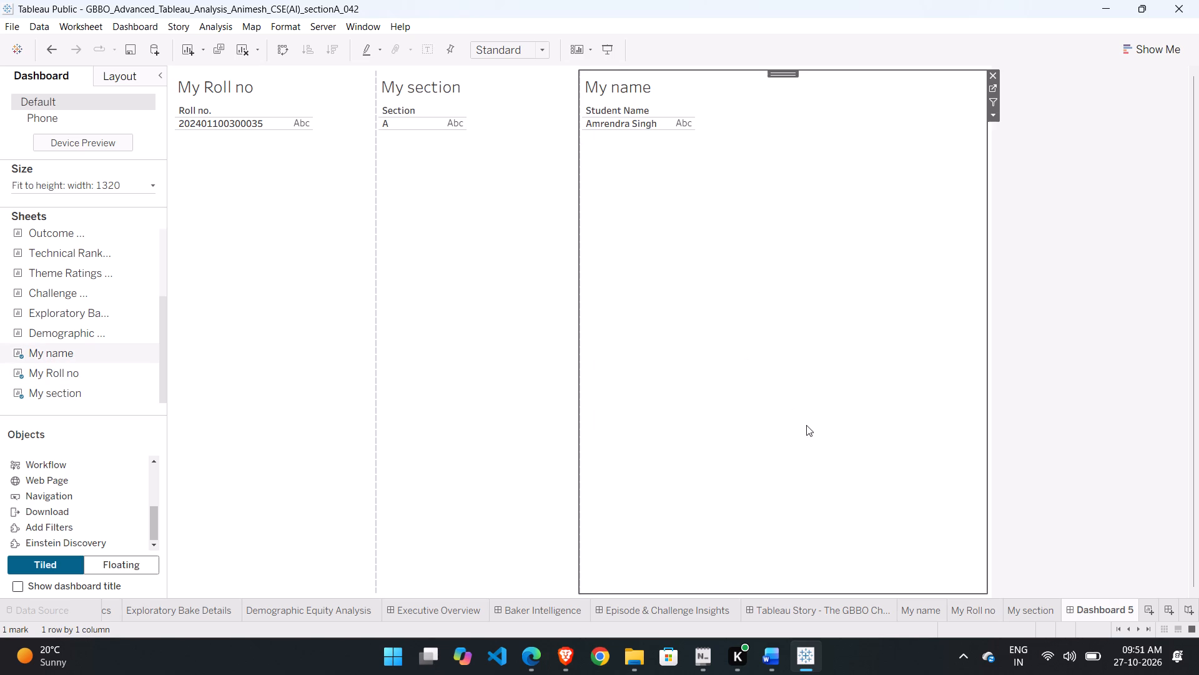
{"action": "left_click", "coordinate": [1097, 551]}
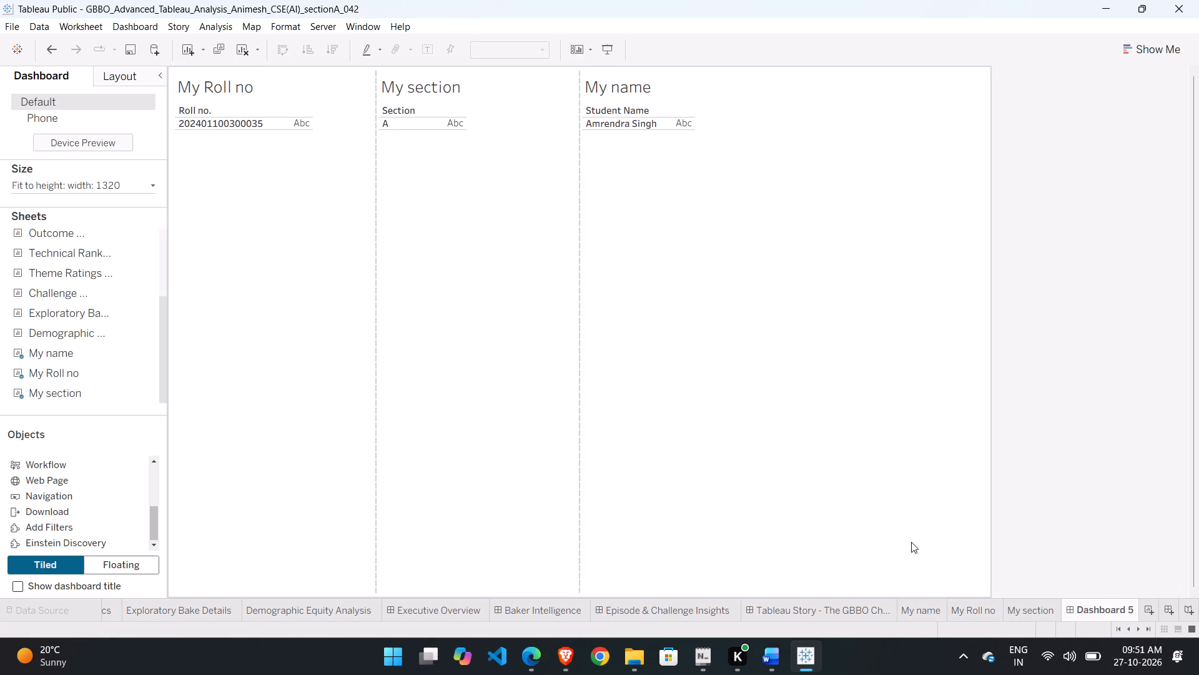
Move Dashboard 5 ahead of Executive KPI Summary so it is the first sheet in the workbook.
{"action": "left_click_drag", "start_coordinate": [1115, 608], "coordinate": [967, 611]}
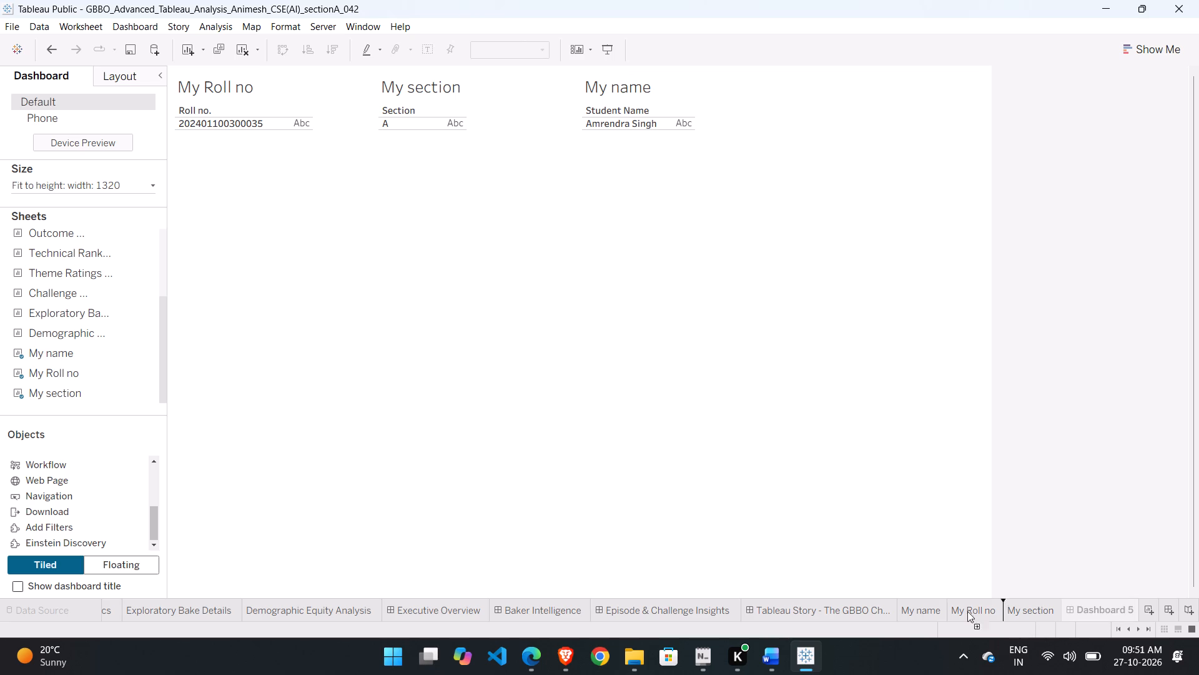
{"action": "left_click_drag", "start_coordinate": [967, 611], "coordinate": [198, 606]}
{"action": "left_click_drag", "start_coordinate": [198, 606], "coordinate": [139, 602]}
{"action": "scroll", "coordinate": [139, 602], "scroll_direction": "right", "scroll_amount": 12}
{"action": "scroll", "coordinate": [437, 597], "scroll_direction": "left", "scroll_amount": 3}
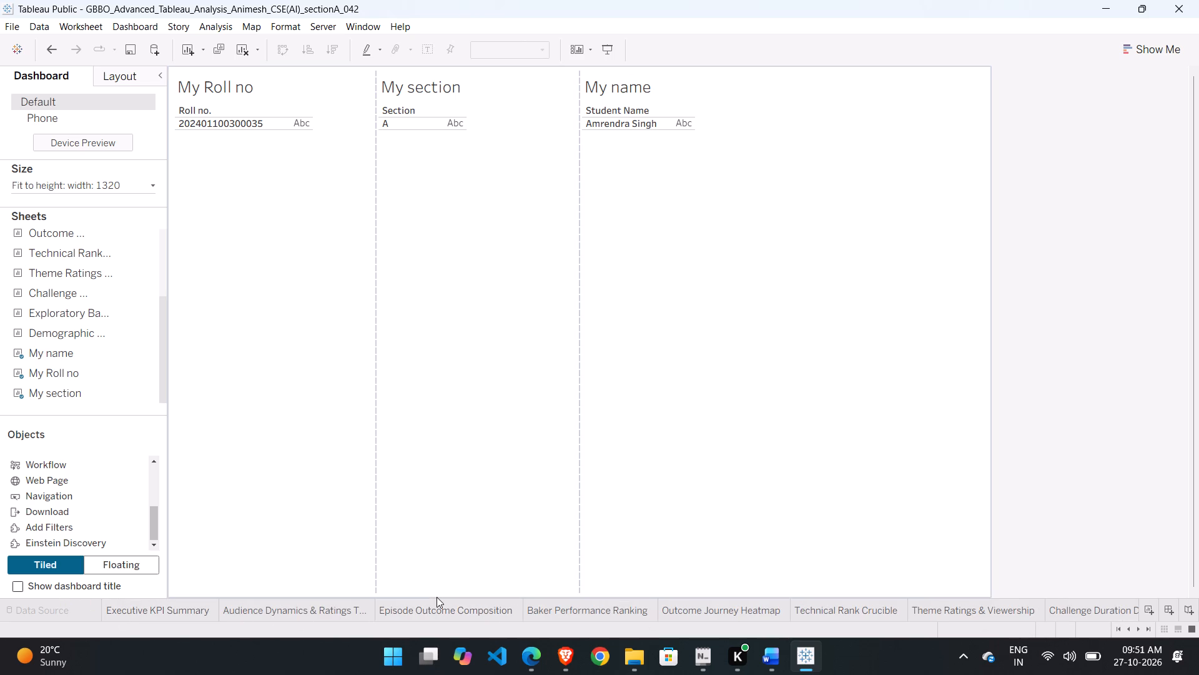
{"action": "scroll", "coordinate": [586, 602], "scroll_direction": "left", "scroll_amount": 4}
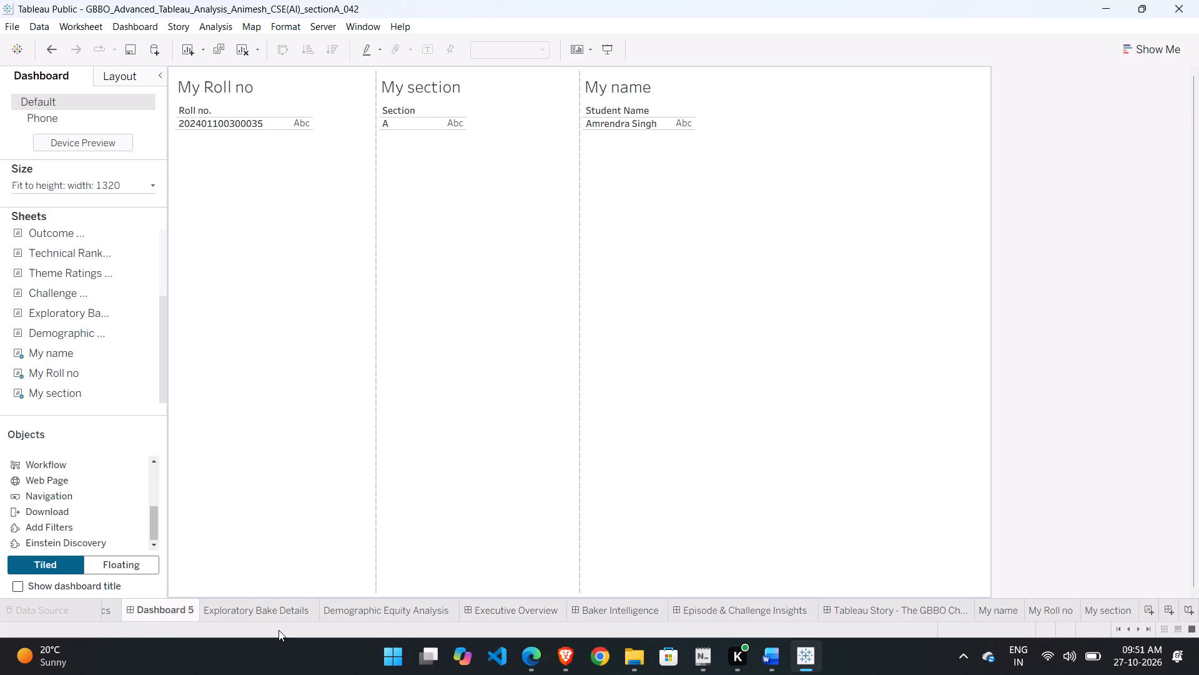
{"action": "scroll", "coordinate": [319, 618], "scroll_direction": "right", "scroll_amount": 1}
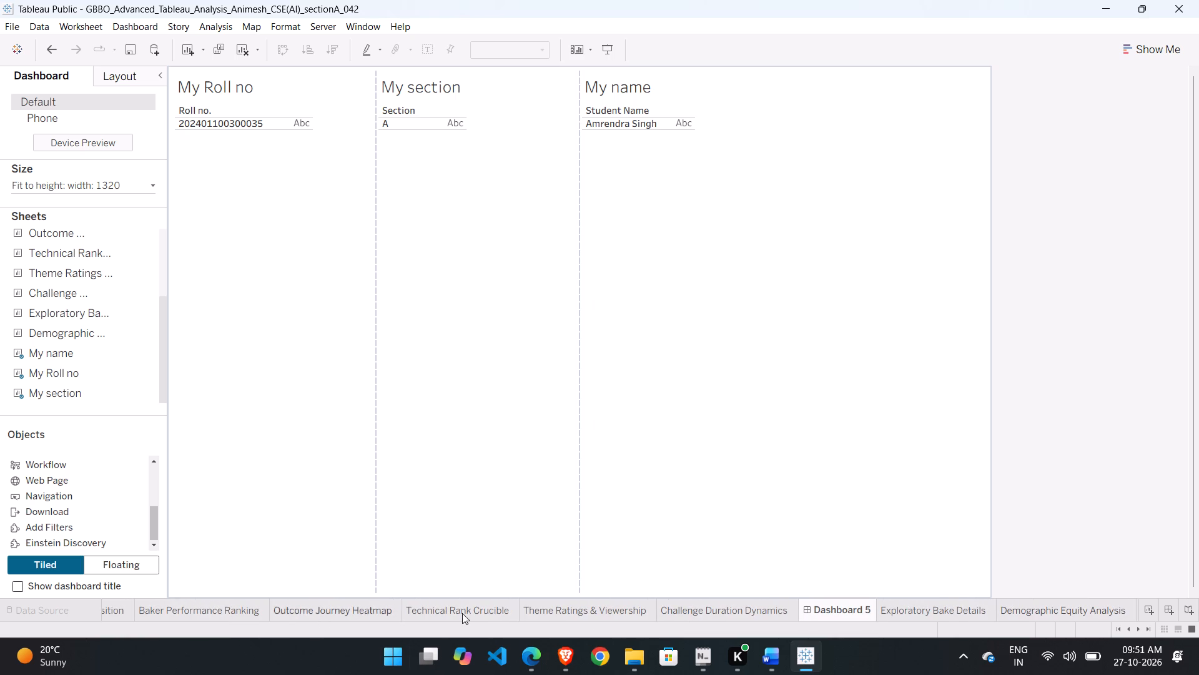
{"action": "left_click_drag", "start_coordinate": [829, 610], "coordinate": [295, 602]}
{"action": "scroll", "coordinate": [295, 602], "scroll_direction": "right", "scroll_amount": 5}
{"action": "left_click_drag", "start_coordinate": [685, 607], "coordinate": [155, 566]}
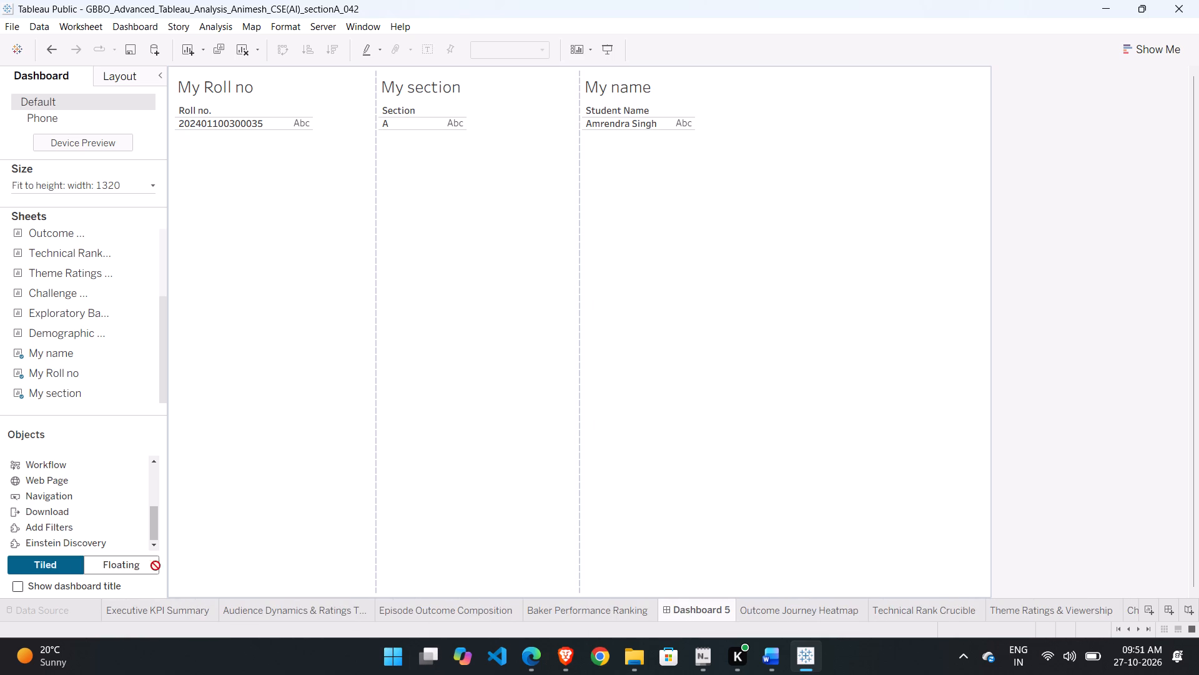
{"action": "left_click_drag", "start_coordinate": [155, 566], "coordinate": [118, 611]}
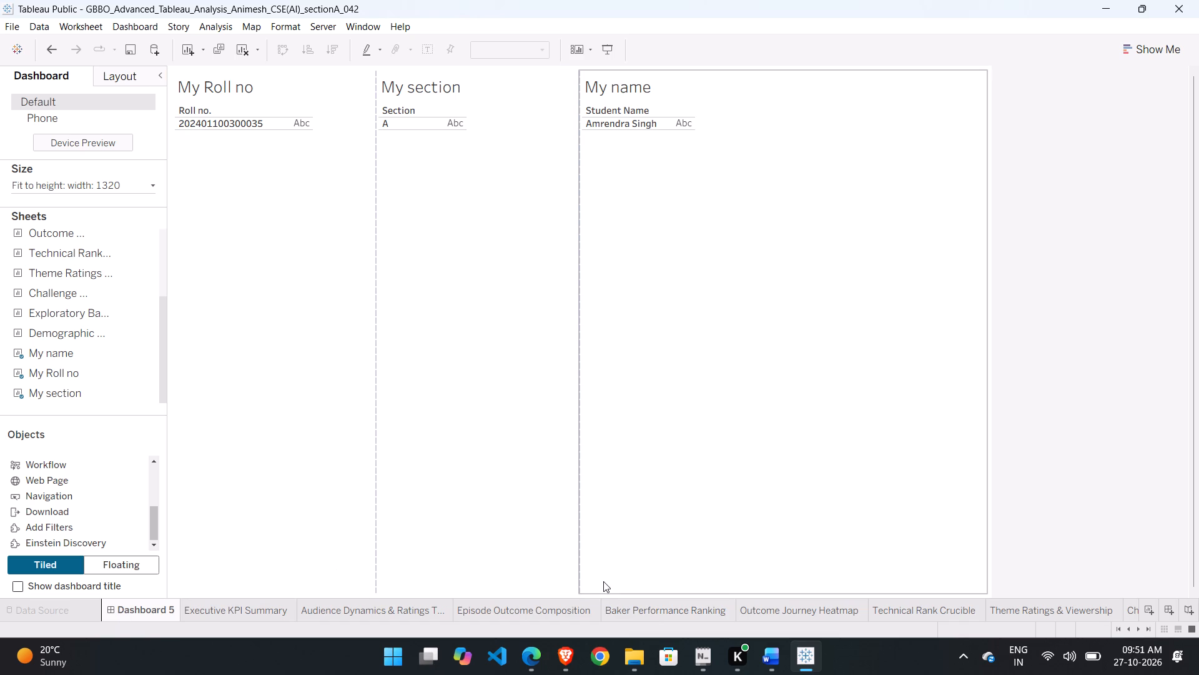
Restack the dashboard sheets vertically as My name, My Roll no, then My section, and shorten the first two to compact rows.
{"action": "left_click", "coordinate": [1101, 391]}
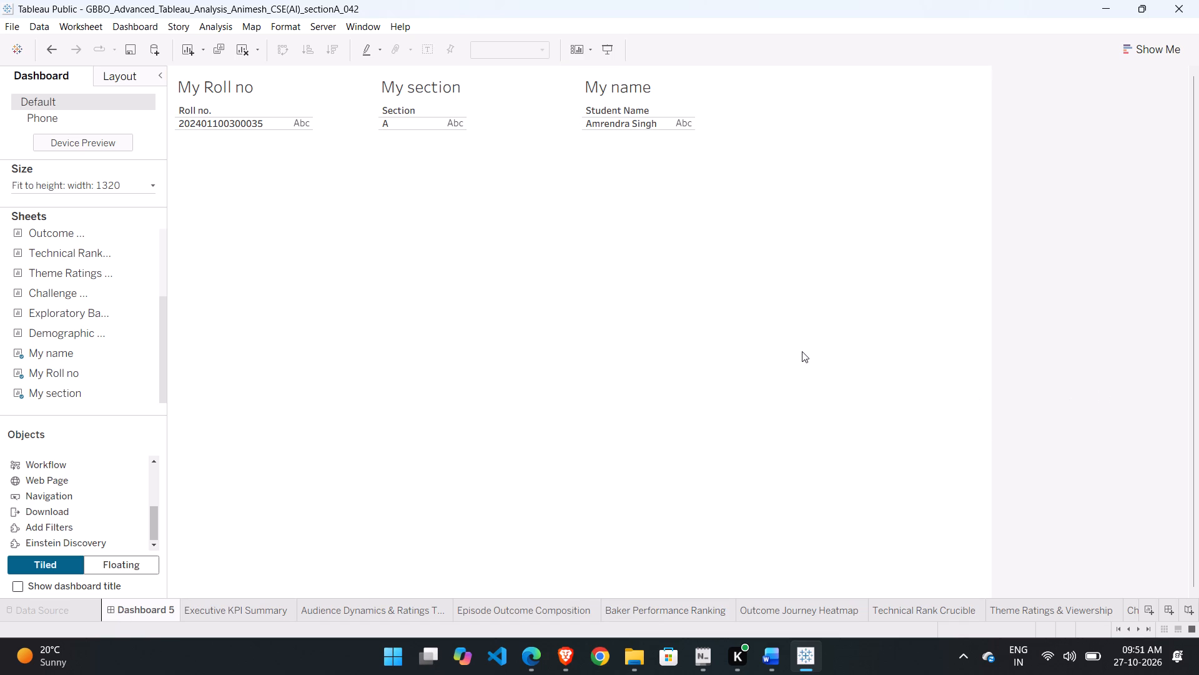
{"action": "left_click", "coordinate": [642, 131]}
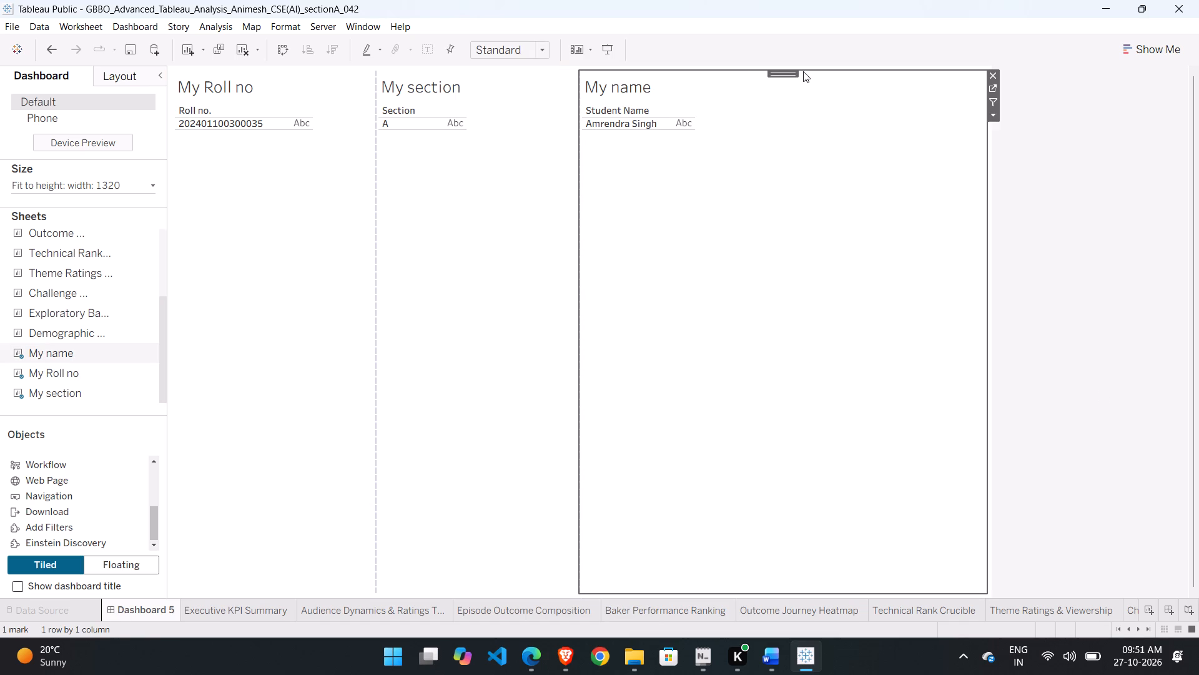
{"action": "left_click_drag", "start_coordinate": [779, 77], "coordinate": [312, 116]}
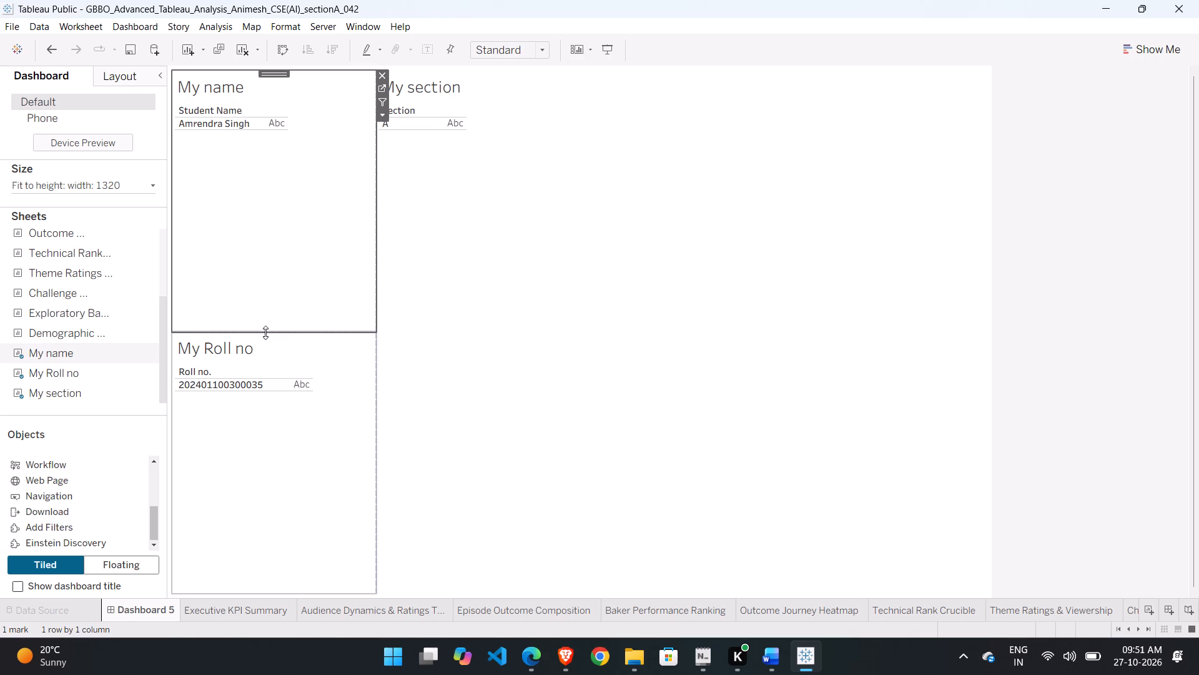
{"action": "left_click_drag", "start_coordinate": [265, 332], "coordinate": [278, 169]}
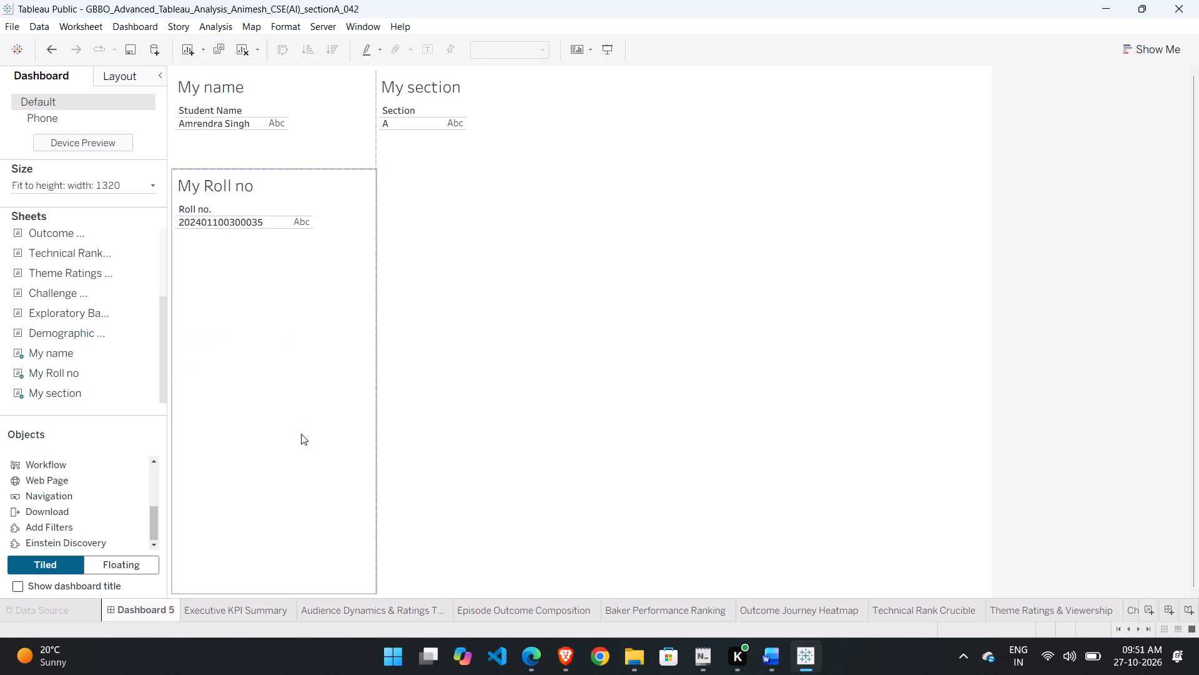
{"action": "left_click_drag", "start_coordinate": [464, 77], "coordinate": [277, 267]}
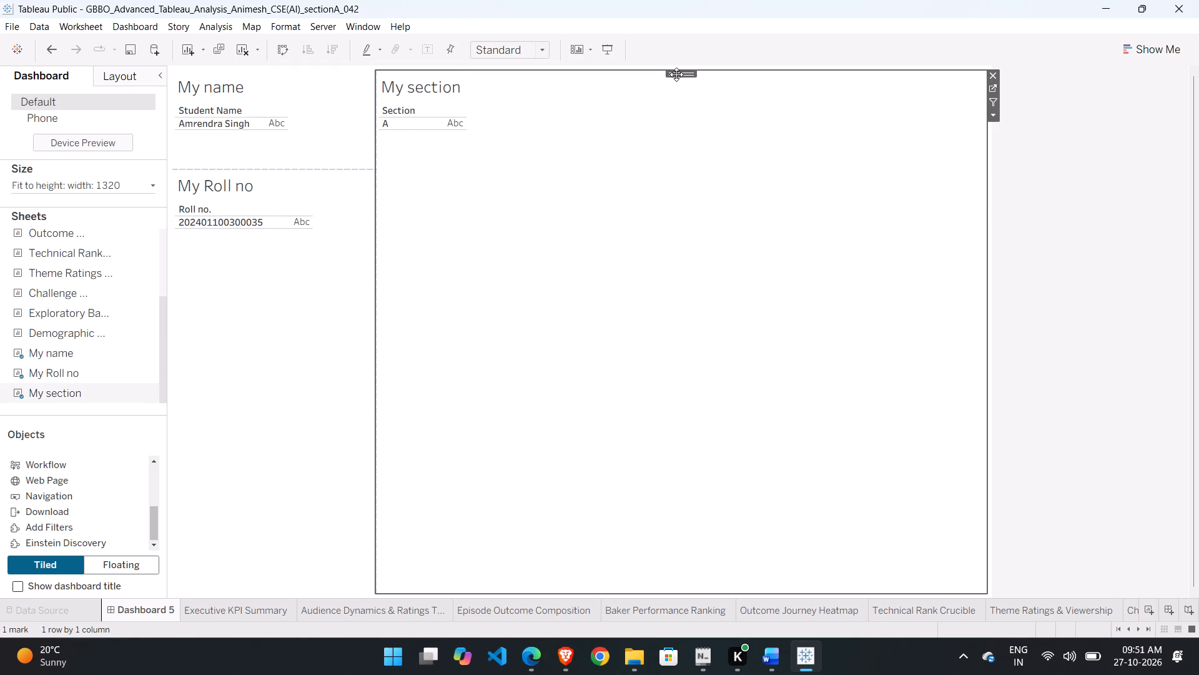
{"action": "left_click_drag", "start_coordinate": [676, 74], "coordinate": [259, 422]}
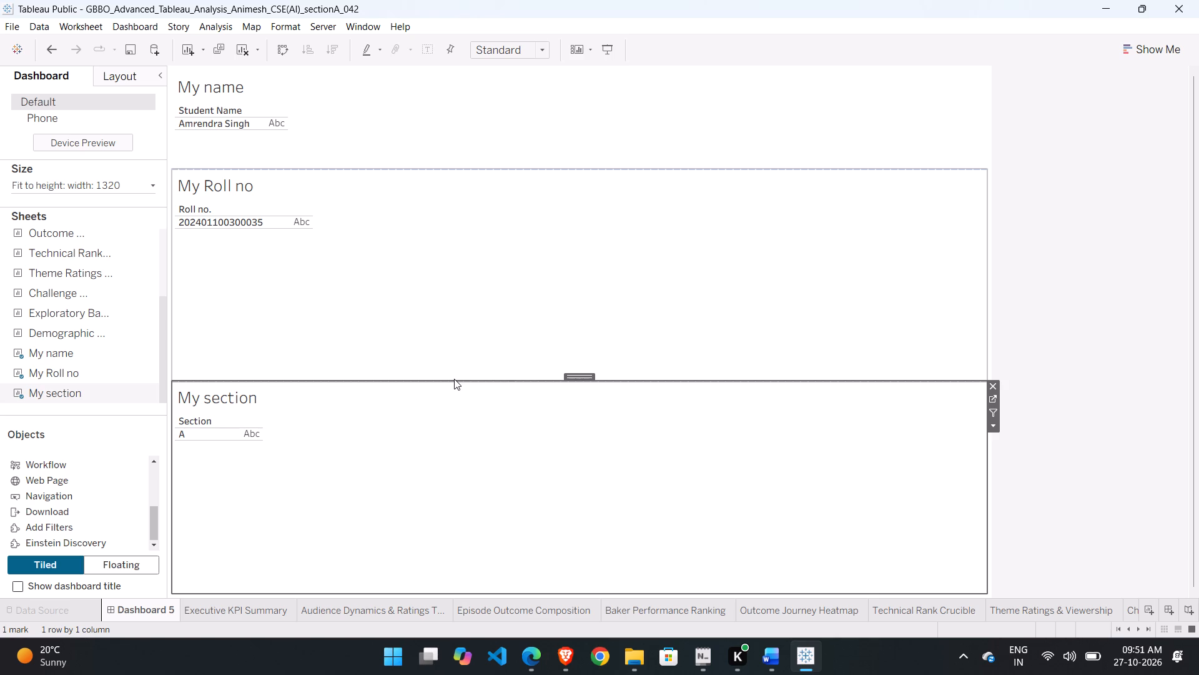
{"action": "left_click_drag", "start_coordinate": [448, 381], "coordinate": [445, 238]}
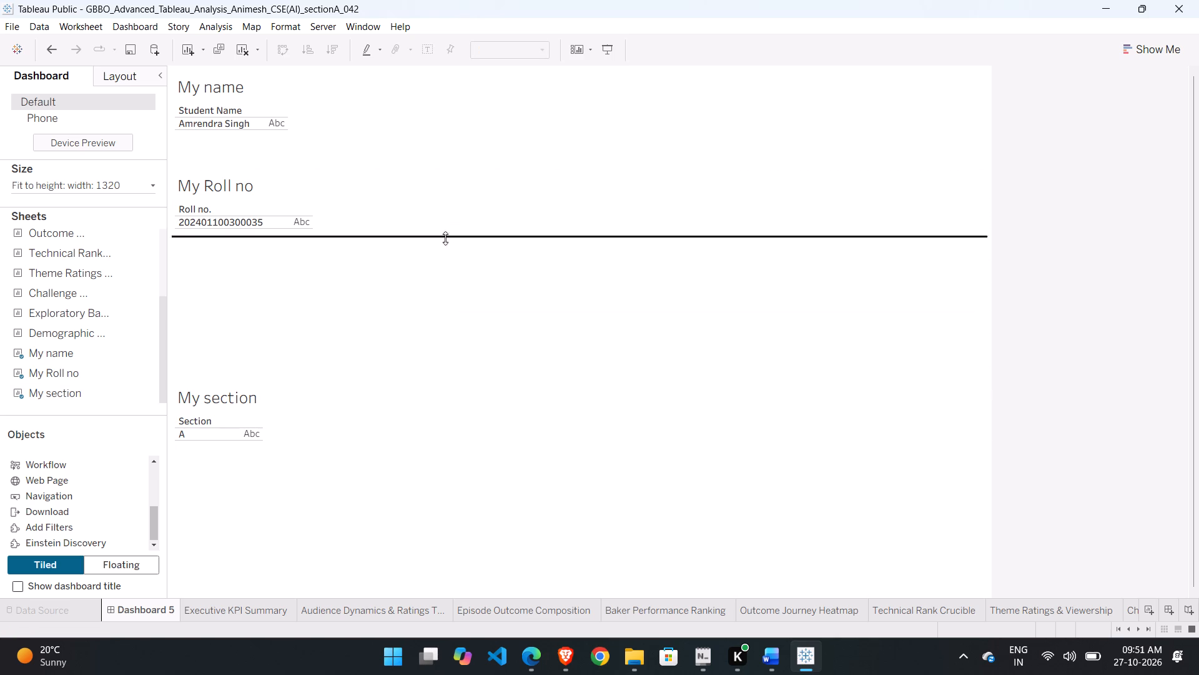
{"action": "left_click_drag", "start_coordinate": [445, 238], "coordinate": [444, 242]}
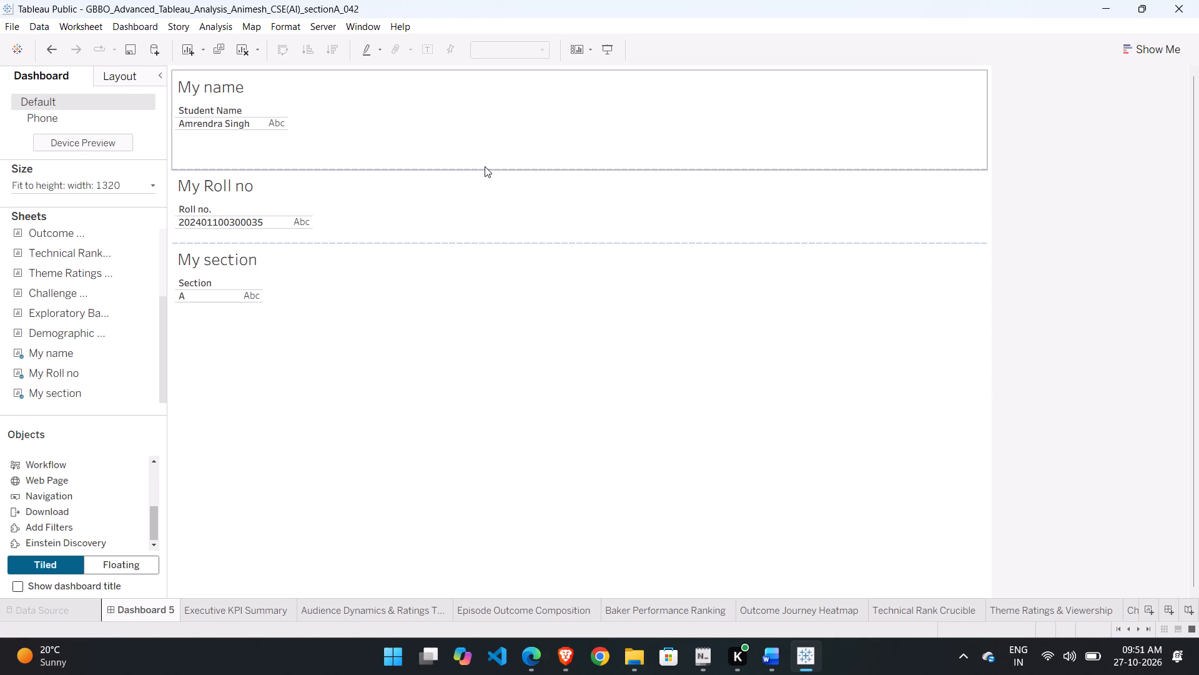
Tighten the My name and My Roll no rows to similar compact heights so My section fills the rest of the dashboard.
{"action": "left_click_drag", "start_coordinate": [478, 168], "coordinate": [488, 147]}
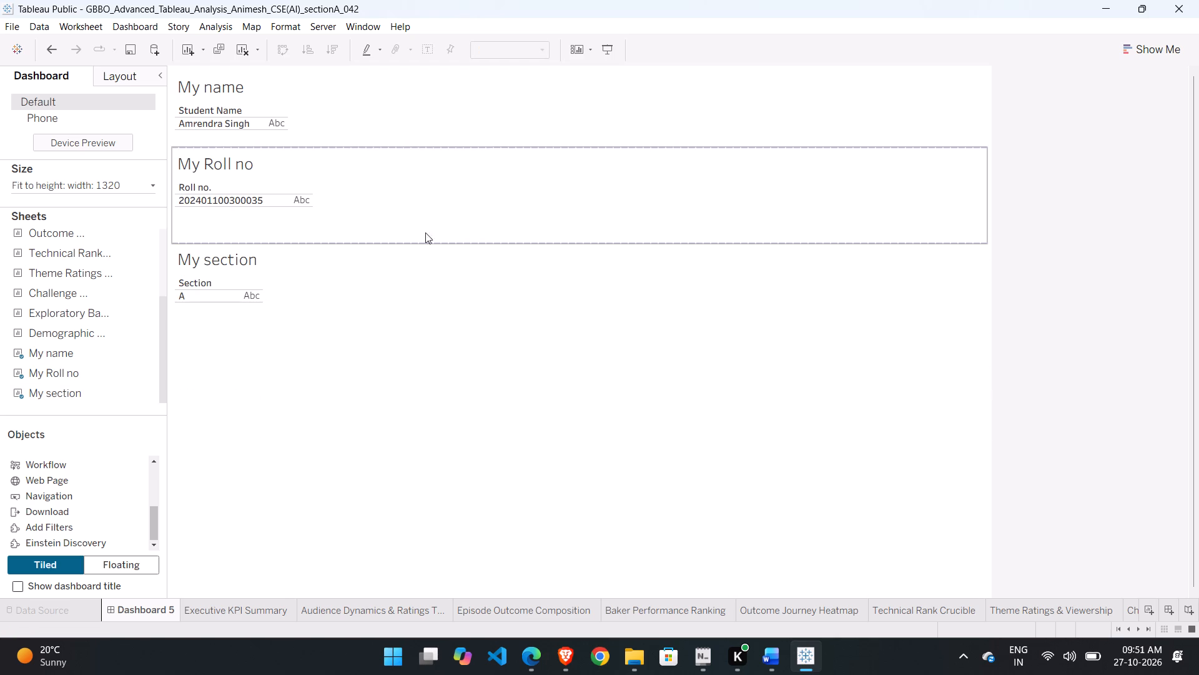
{"action": "left_click_drag", "start_coordinate": [433, 245], "coordinate": [440, 229]}
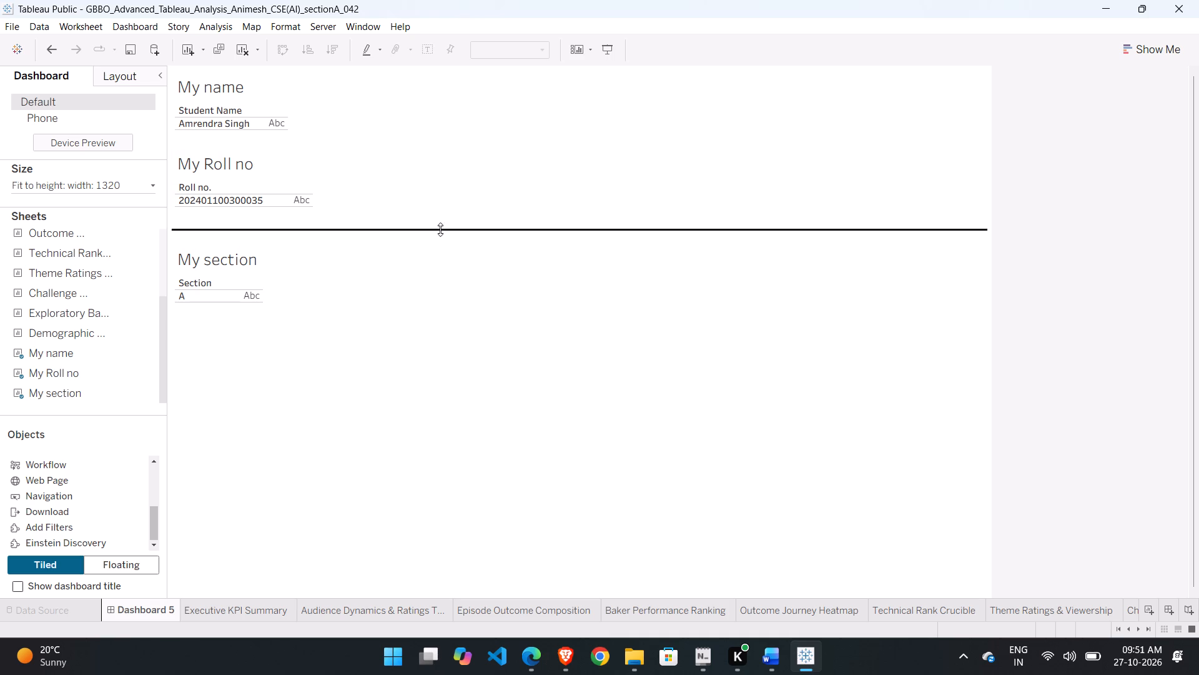
{"action": "left_click_drag", "start_coordinate": [440, 229], "coordinate": [446, 227]}
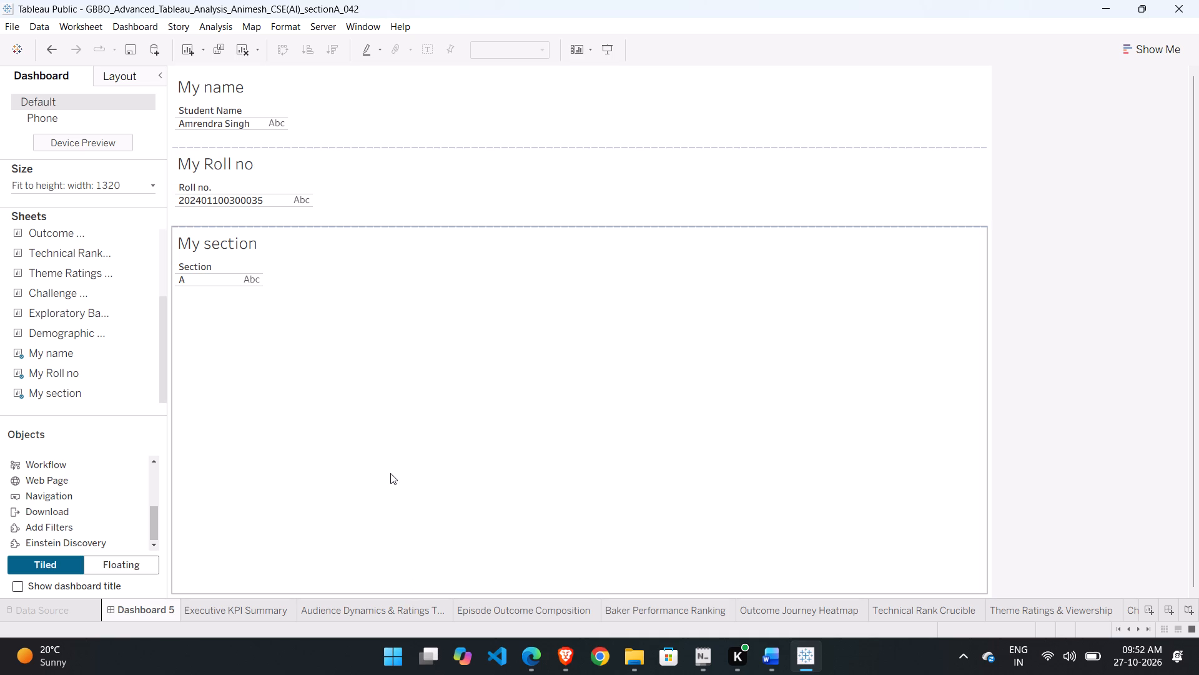
{"action": "left_click", "coordinate": [445, 129]}
{"action": "left_click", "coordinate": [525, 307]}
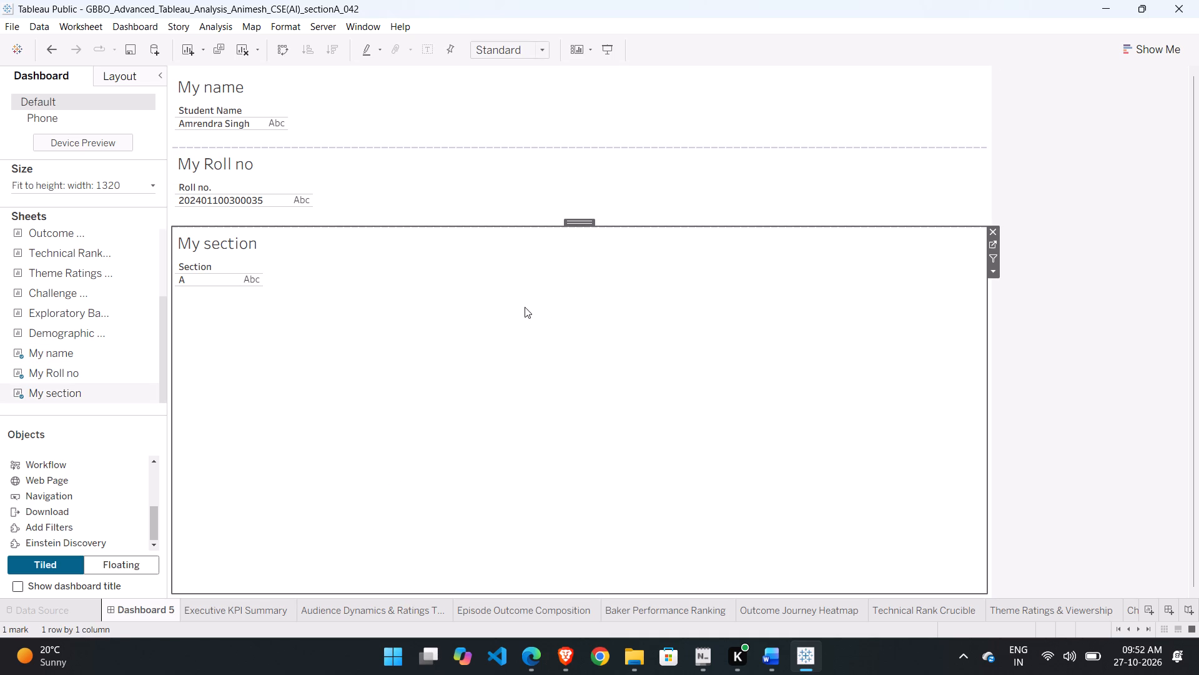
{"action": "left_click", "coordinate": [1052, 350]}
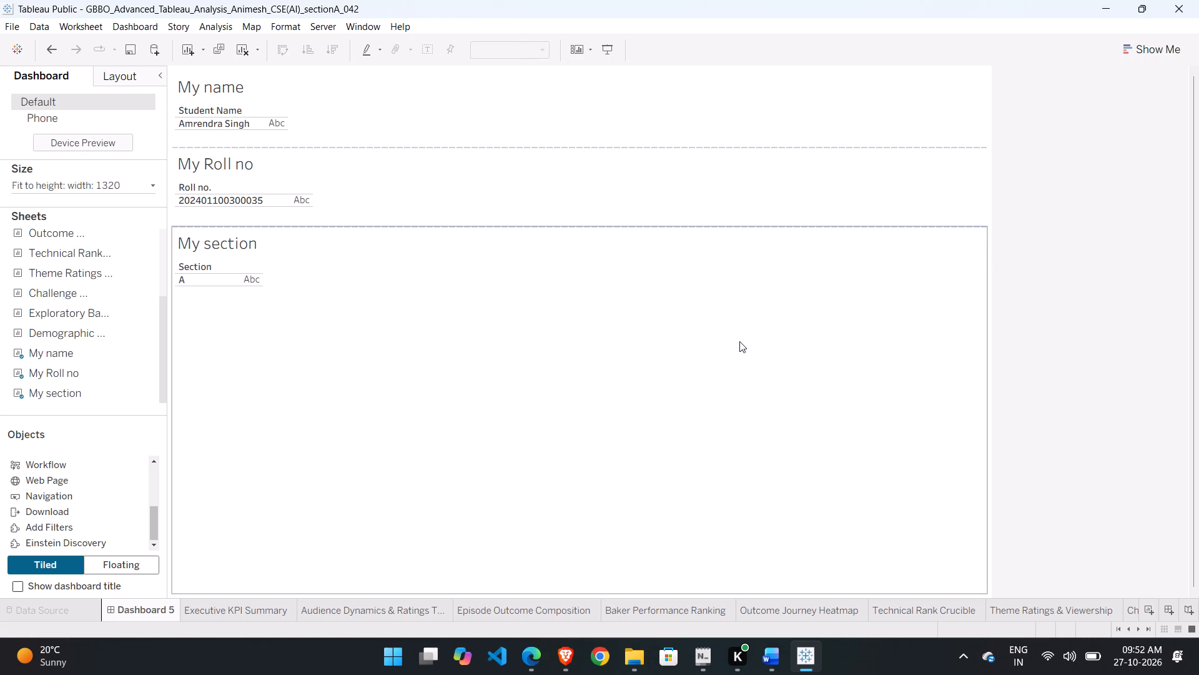
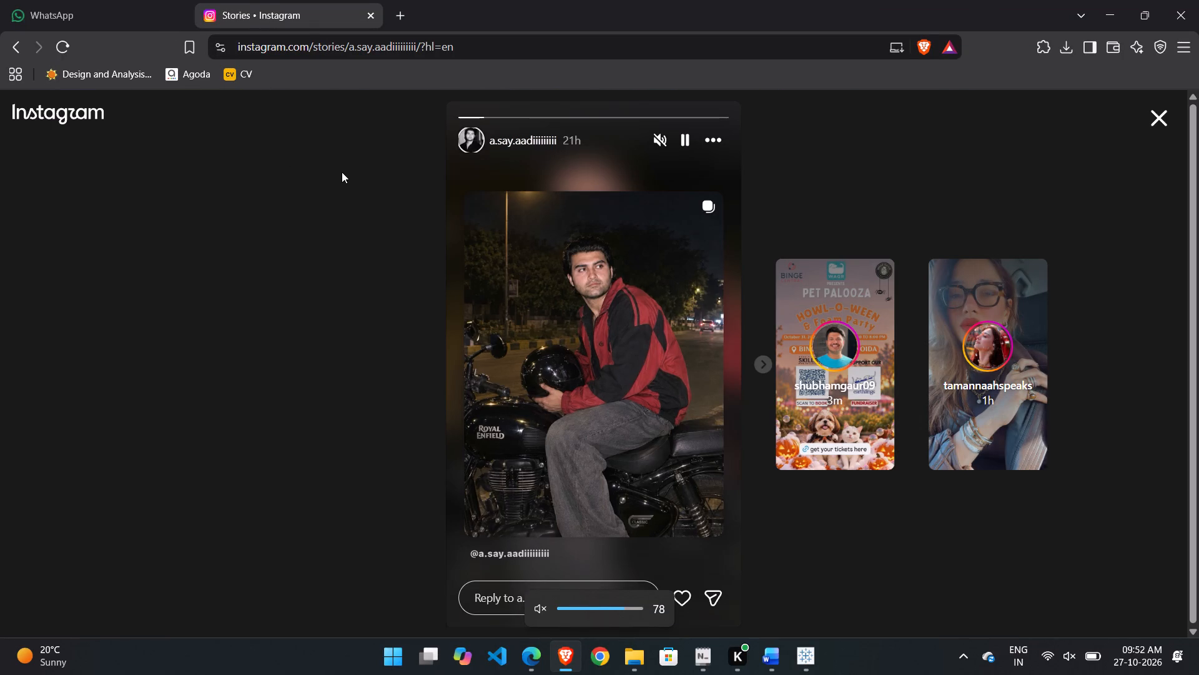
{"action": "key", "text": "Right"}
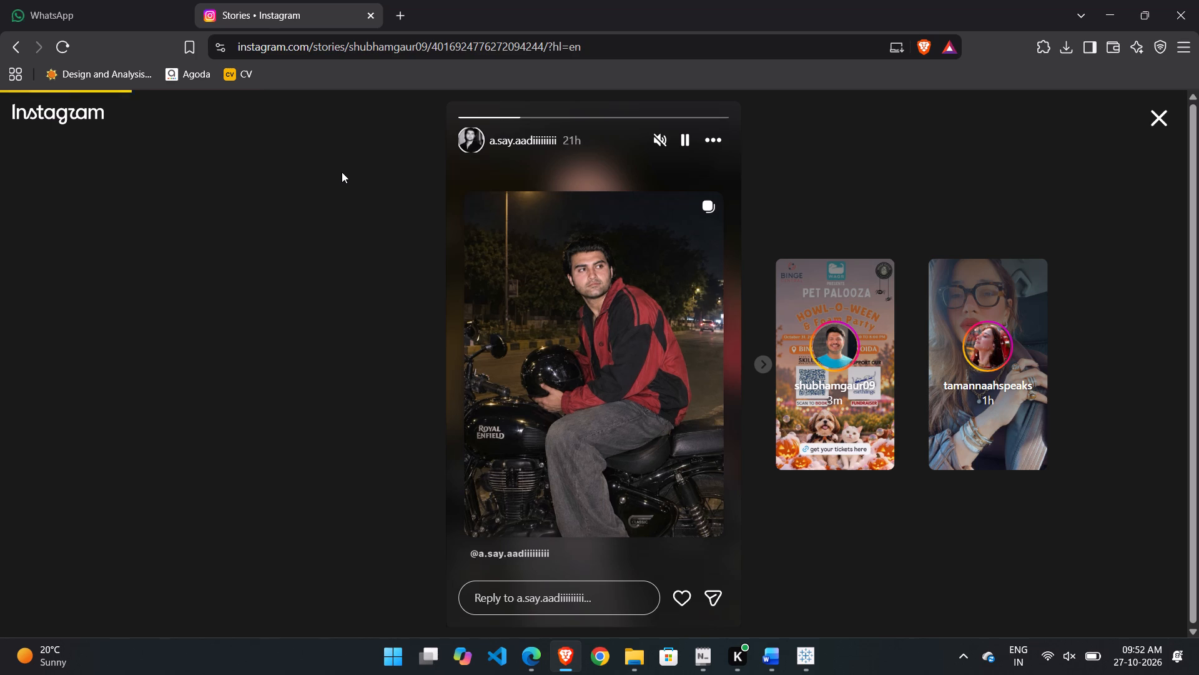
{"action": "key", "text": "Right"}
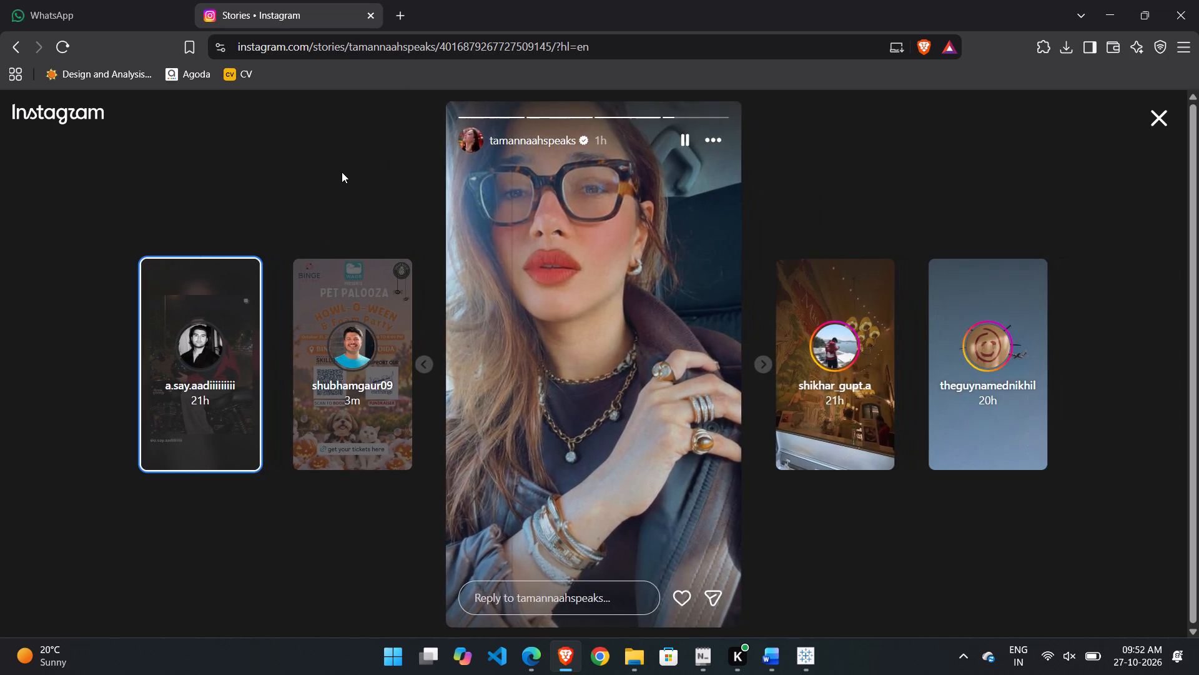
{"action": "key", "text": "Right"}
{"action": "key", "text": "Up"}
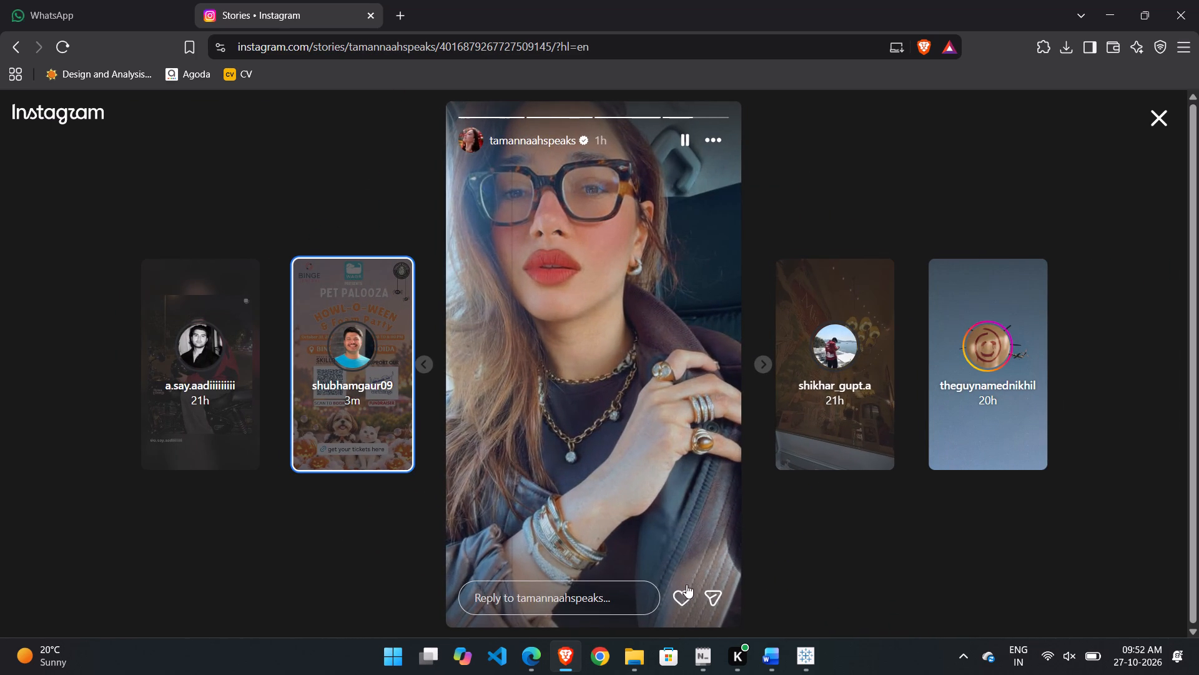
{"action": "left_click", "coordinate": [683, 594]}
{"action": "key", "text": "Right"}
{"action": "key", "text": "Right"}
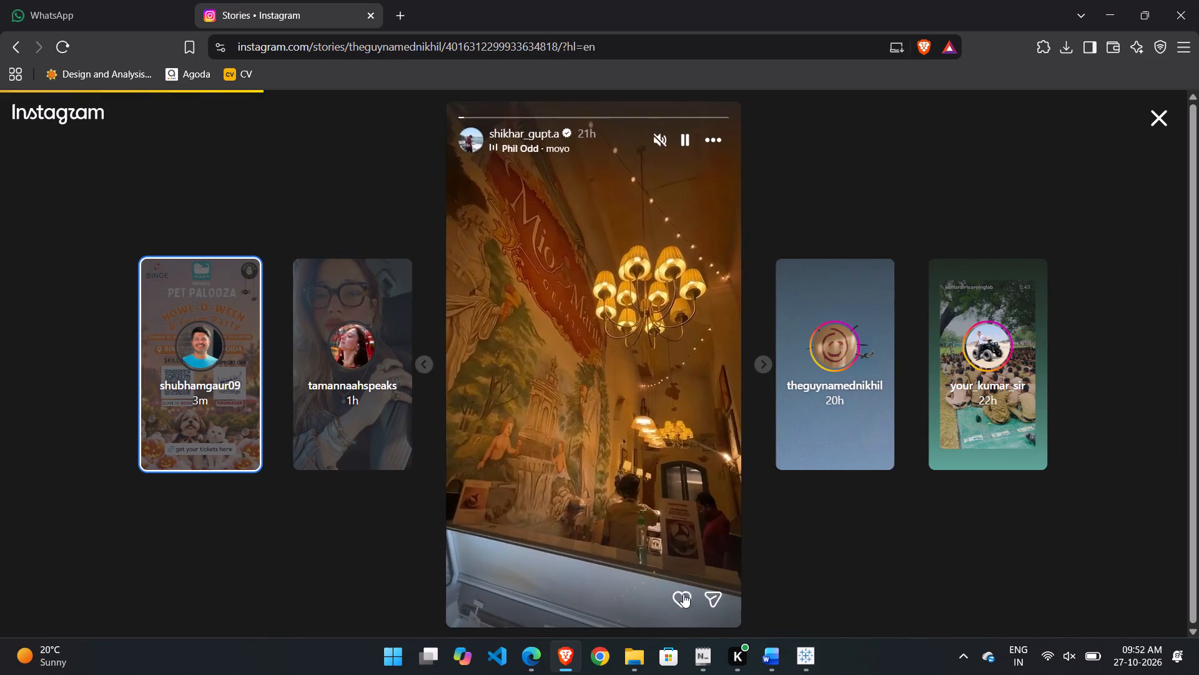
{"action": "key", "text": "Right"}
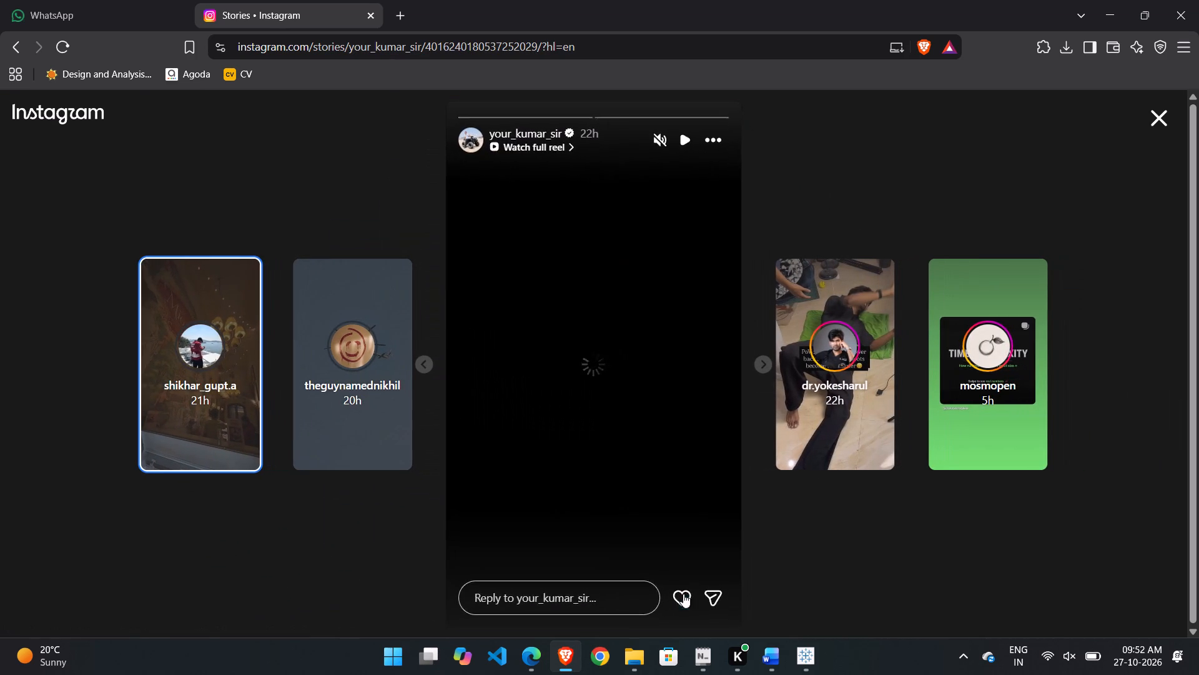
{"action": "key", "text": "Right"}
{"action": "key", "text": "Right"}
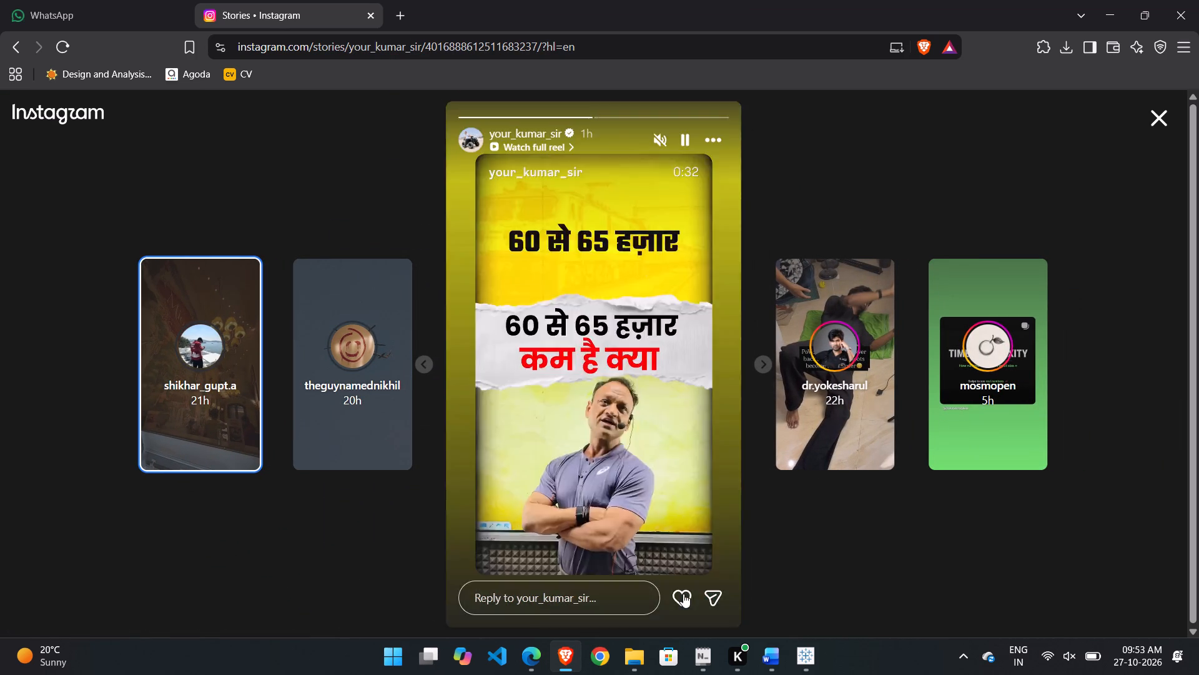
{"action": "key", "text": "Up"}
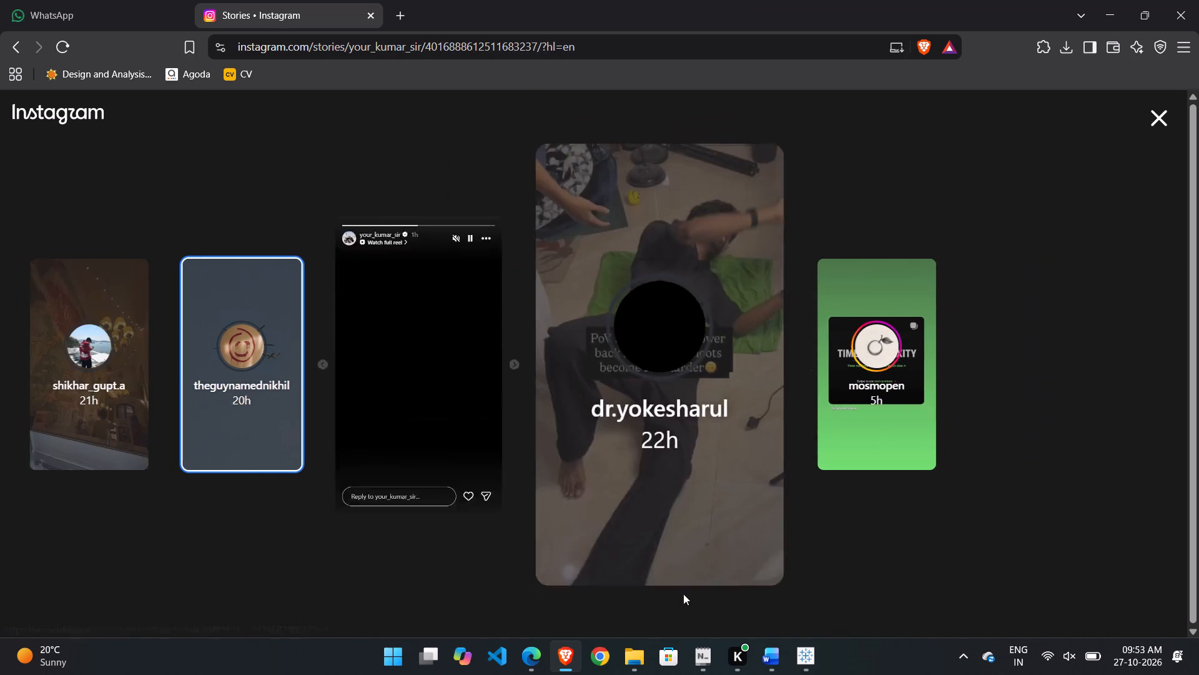
Switch to Tableau and review the Executive KPI Summary, Exploratory Bake Details and Demographic Equity Analysis sheets and the Executive Overview dashboard.
{"action": "left_click", "coordinate": [805, 651]}
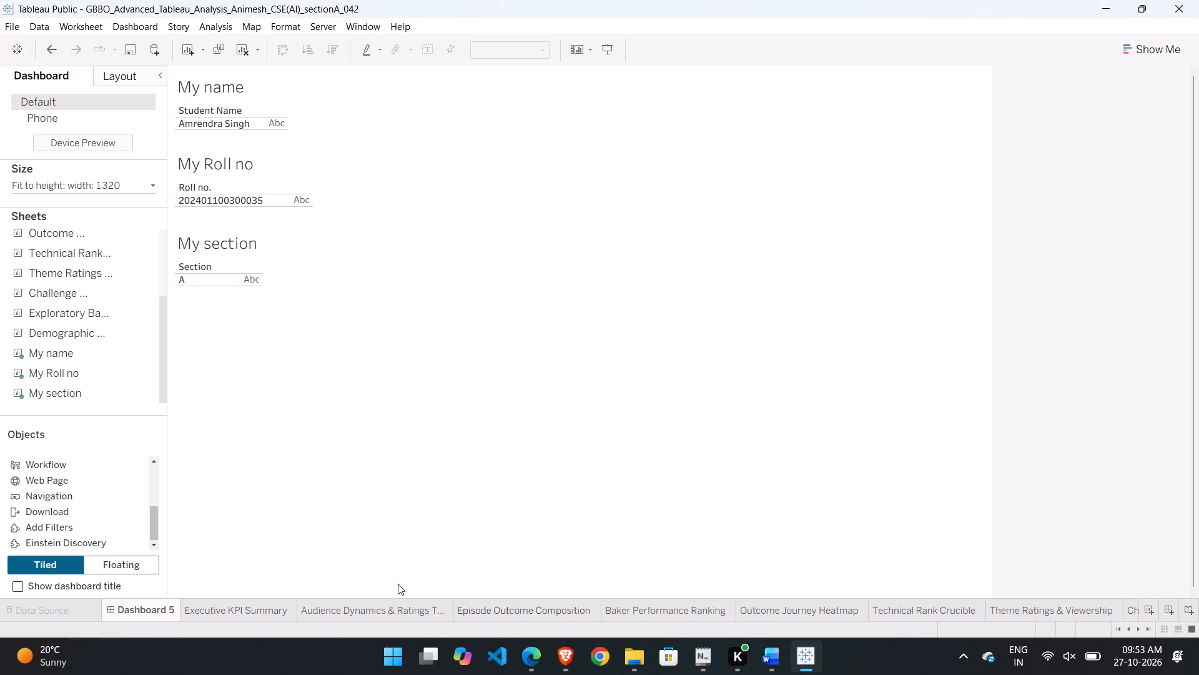
{"action": "scroll", "coordinate": [158, 618], "scroll_direction": "right", "scroll_amount": 4}
{"action": "left_click", "coordinate": [69, 612]}
{"action": "scroll", "coordinate": [125, 610], "scroll_direction": "right", "scroll_amount": 2}
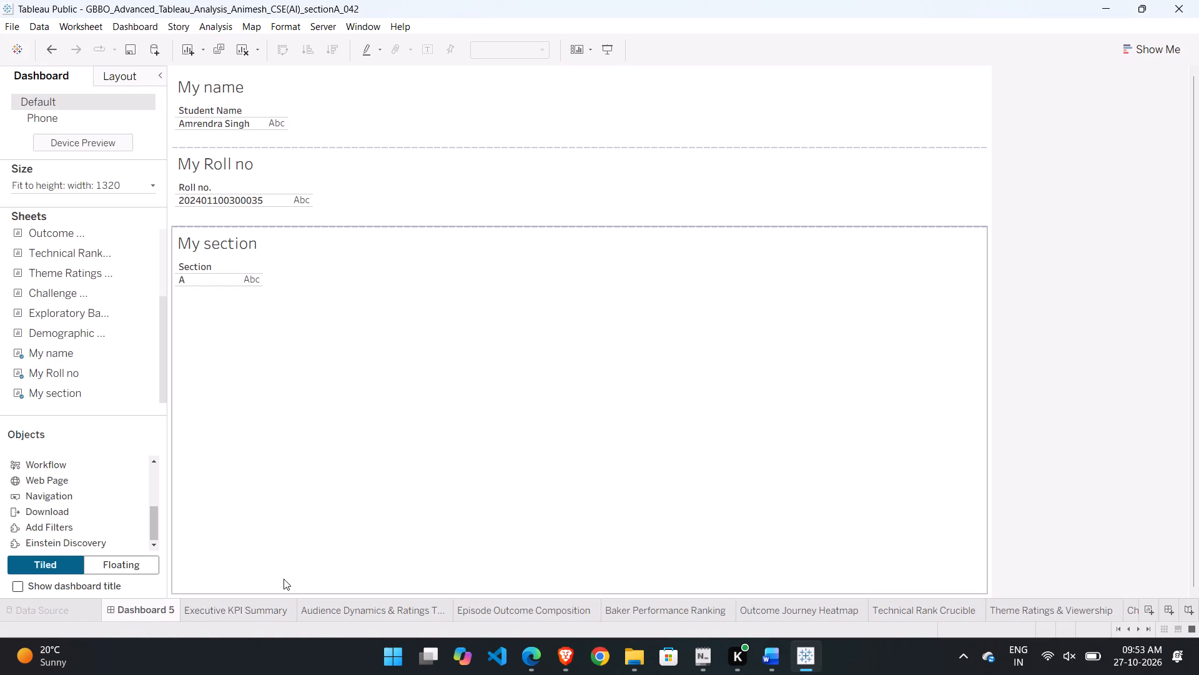
{"action": "double_click", "coordinate": [56, 616]}
{"action": "left_click", "coordinate": [196, 616]}
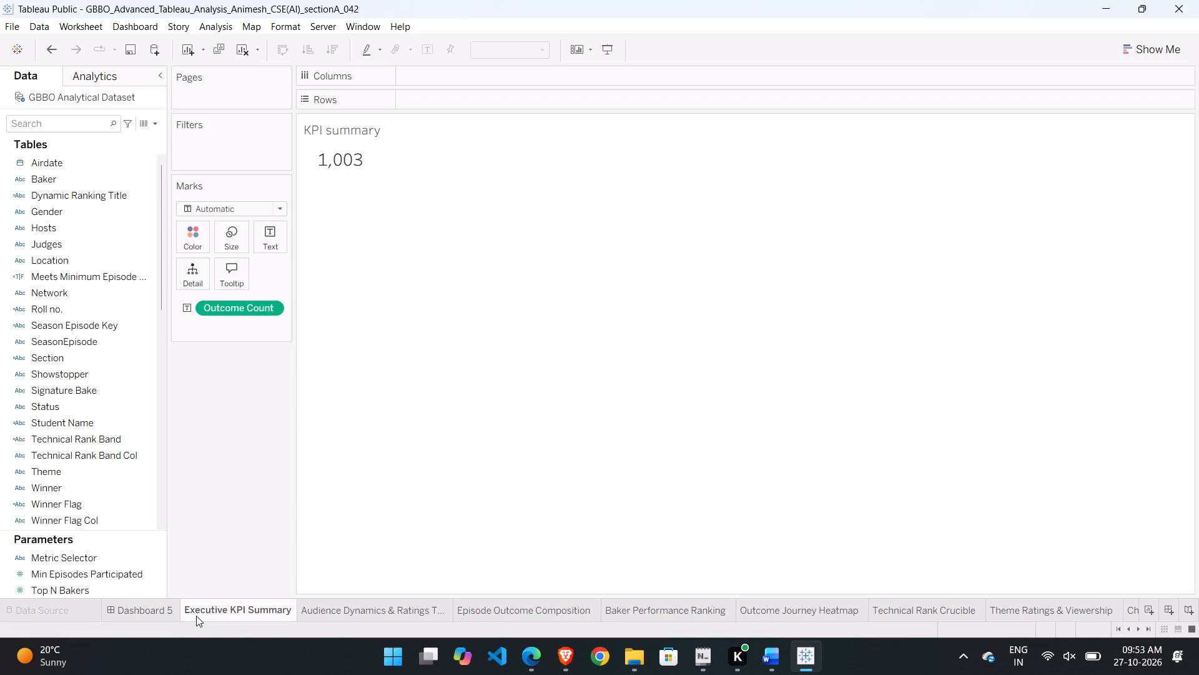
{"action": "scroll", "coordinate": [196, 616], "scroll_direction": "left", "scroll_amount": 4}
{"action": "left_click", "coordinate": [315, 619]}
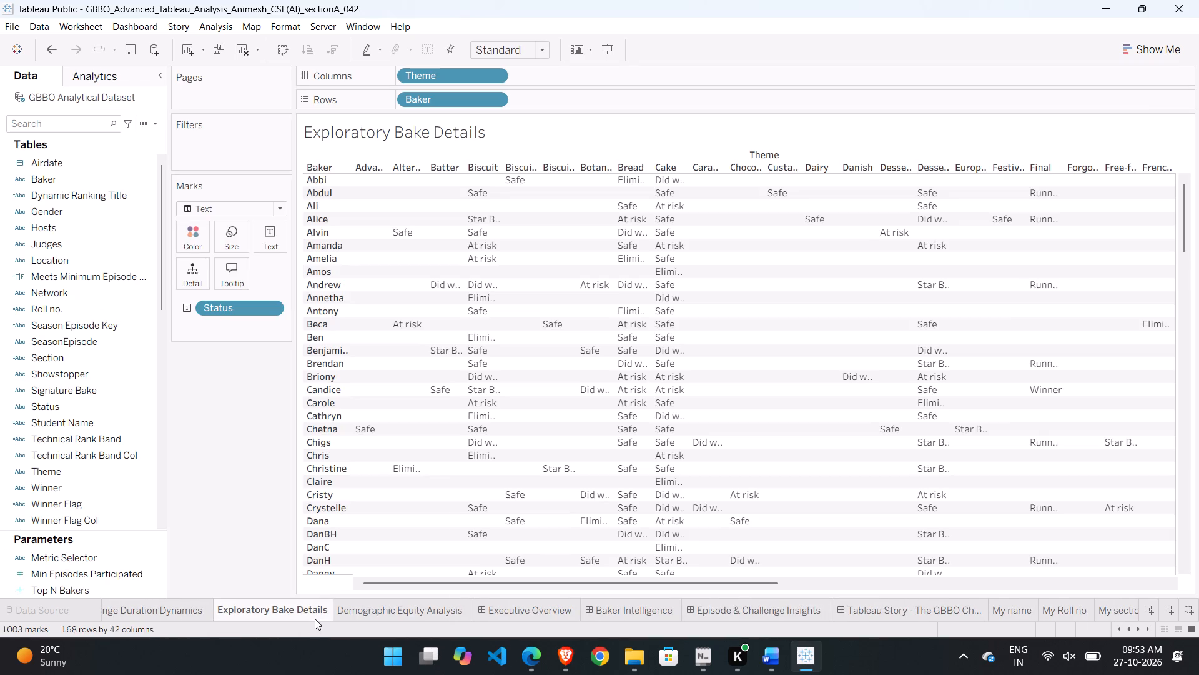
{"action": "scroll", "coordinate": [315, 619], "scroll_direction": "left", "scroll_amount": 3}
{"action": "left_click", "coordinate": [419, 612]}
{"action": "left_click", "coordinate": [510, 612]}
{"action": "scroll", "coordinate": [510, 612], "scroll_direction": "left", "scroll_amount": 1}
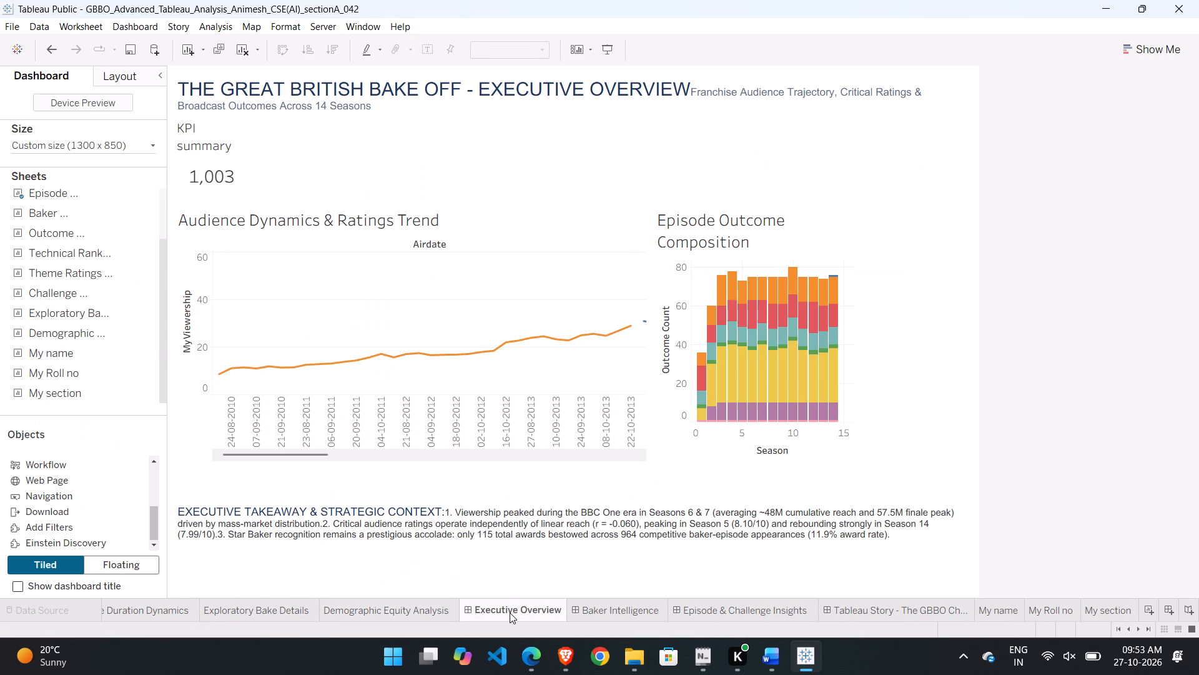
Review the Episode & Challenge Insights, Tableau Story and Baker Intelligence dashboards, inspecting the Cake theme bar and the Challenge Duration Dynamics chart.
{"action": "scroll", "coordinate": [510, 612], "scroll_direction": "left", "scroll_amount": 1}
{"action": "left_click", "coordinate": [700, 604]}
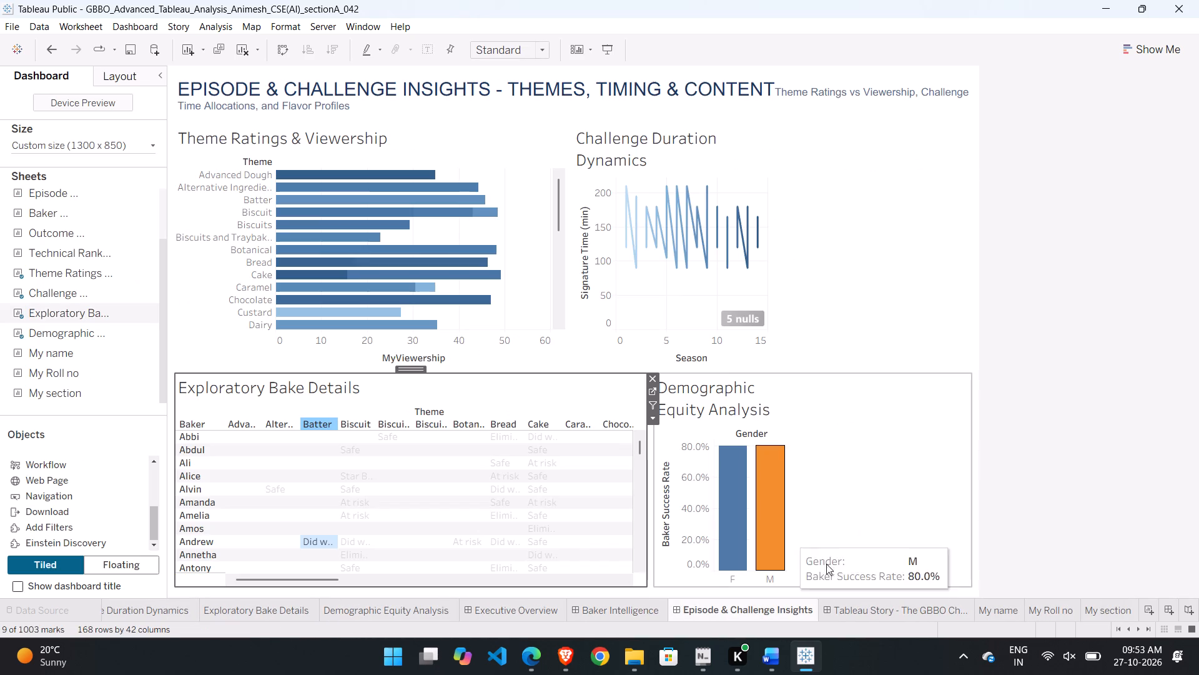
{"action": "left_click", "coordinate": [885, 604]}
{"action": "scroll", "coordinate": [885, 604], "scroll_direction": "left", "scroll_amount": 4}
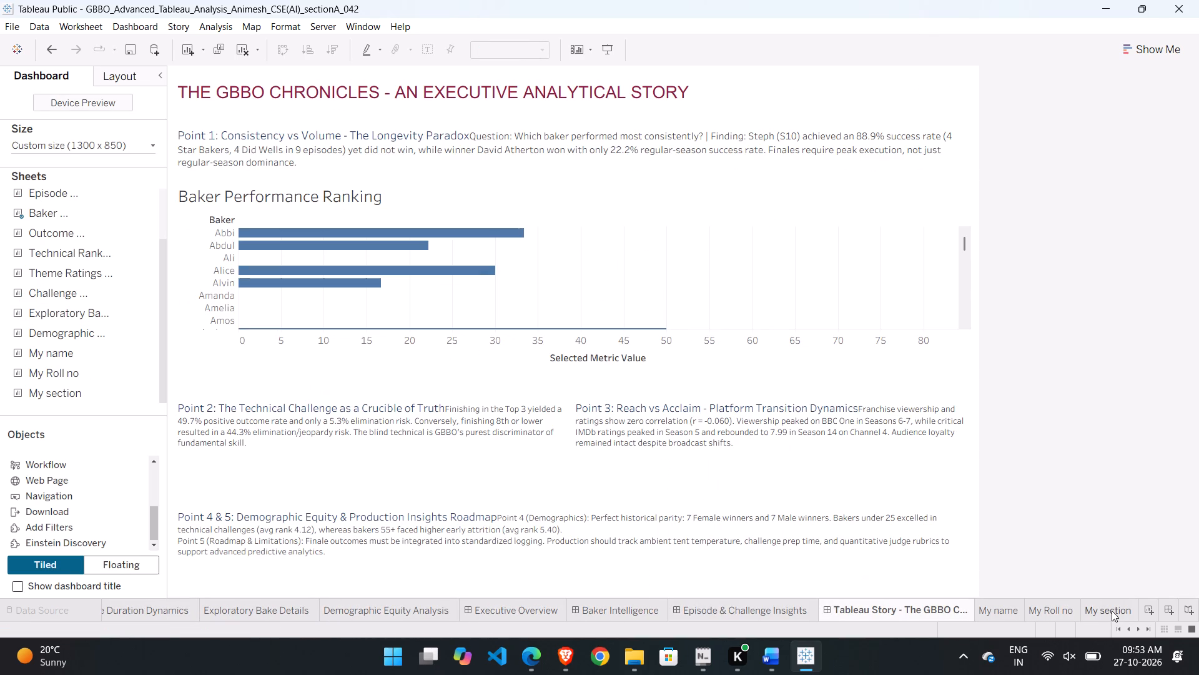
{"action": "left_click", "coordinate": [1114, 611]}
{"action": "left_click", "coordinate": [927, 615]}
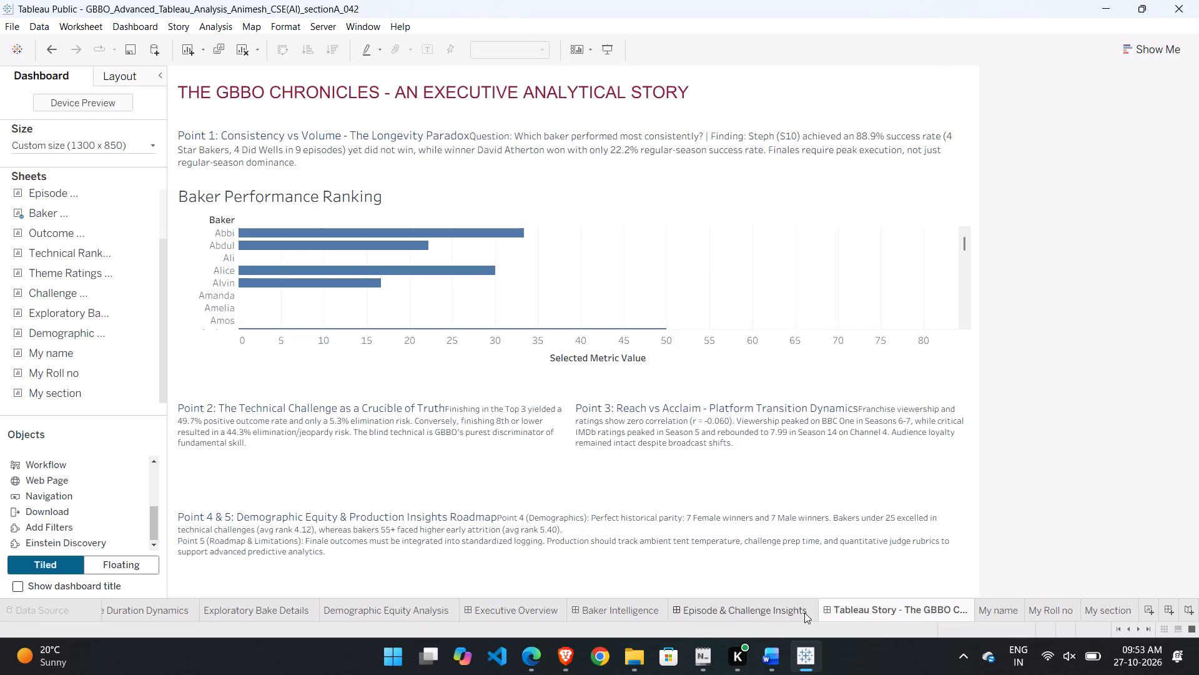
{"action": "left_click", "coordinate": [804, 612]}
{"action": "left_click", "coordinate": [451, 271]}
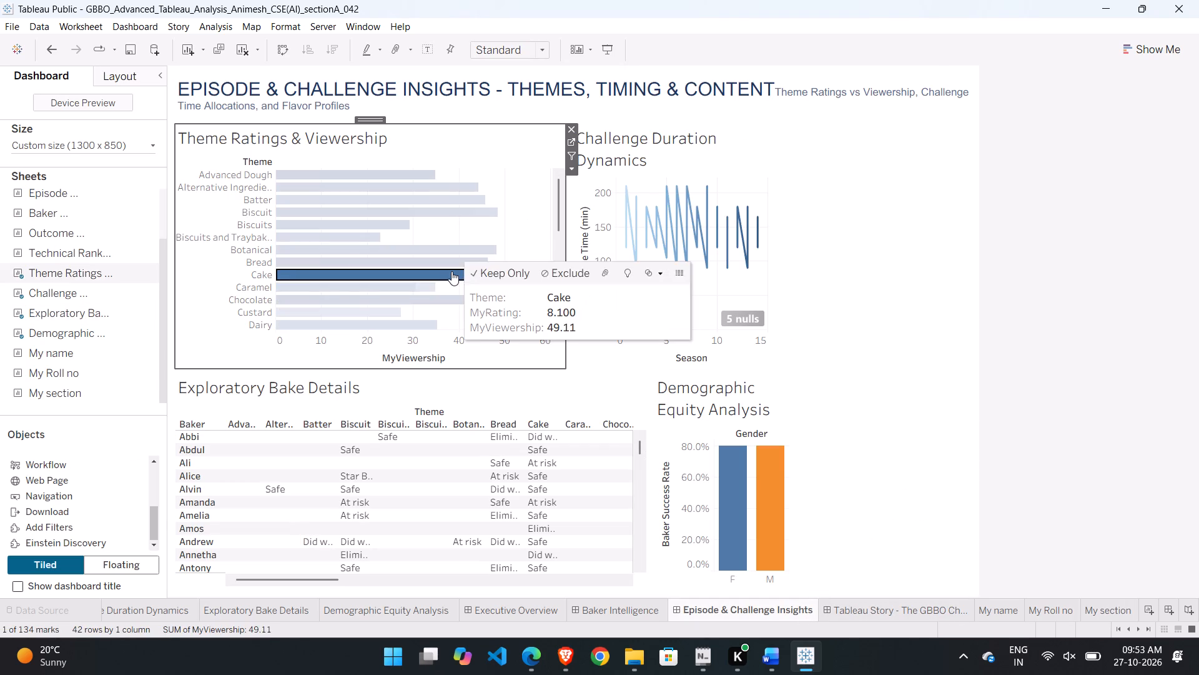
{"action": "left_click", "coordinate": [428, 275]}
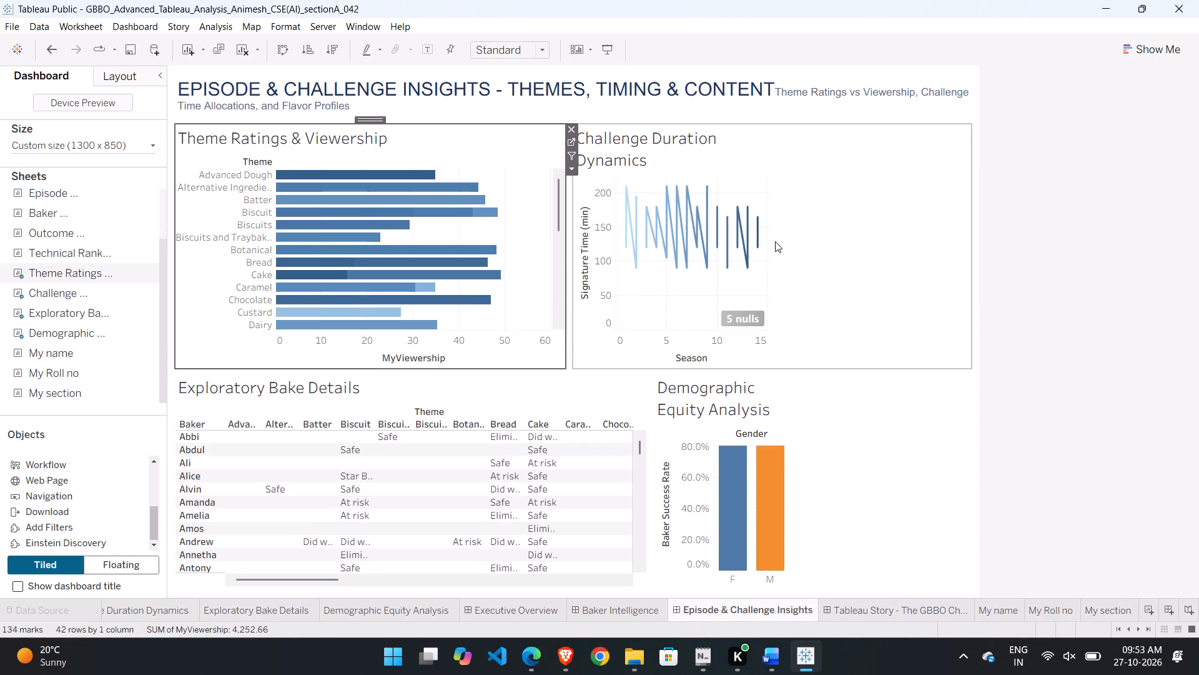
{"action": "left_click", "coordinate": [791, 178]}
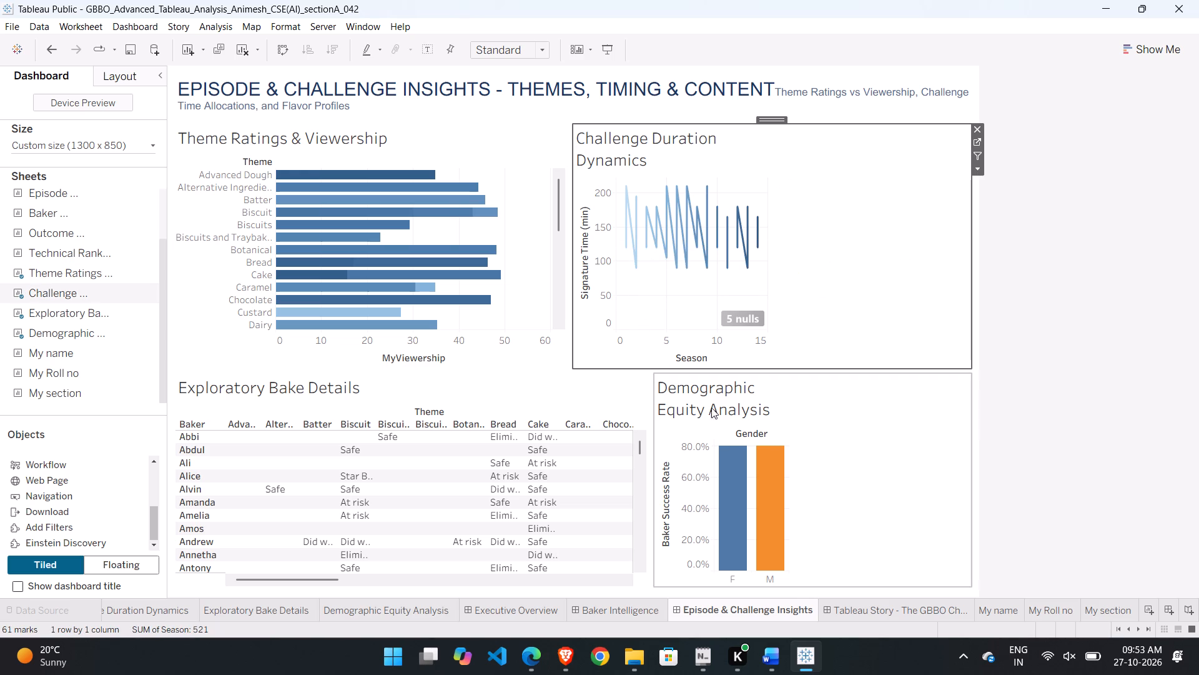
{"action": "left_click", "coordinate": [580, 601]}
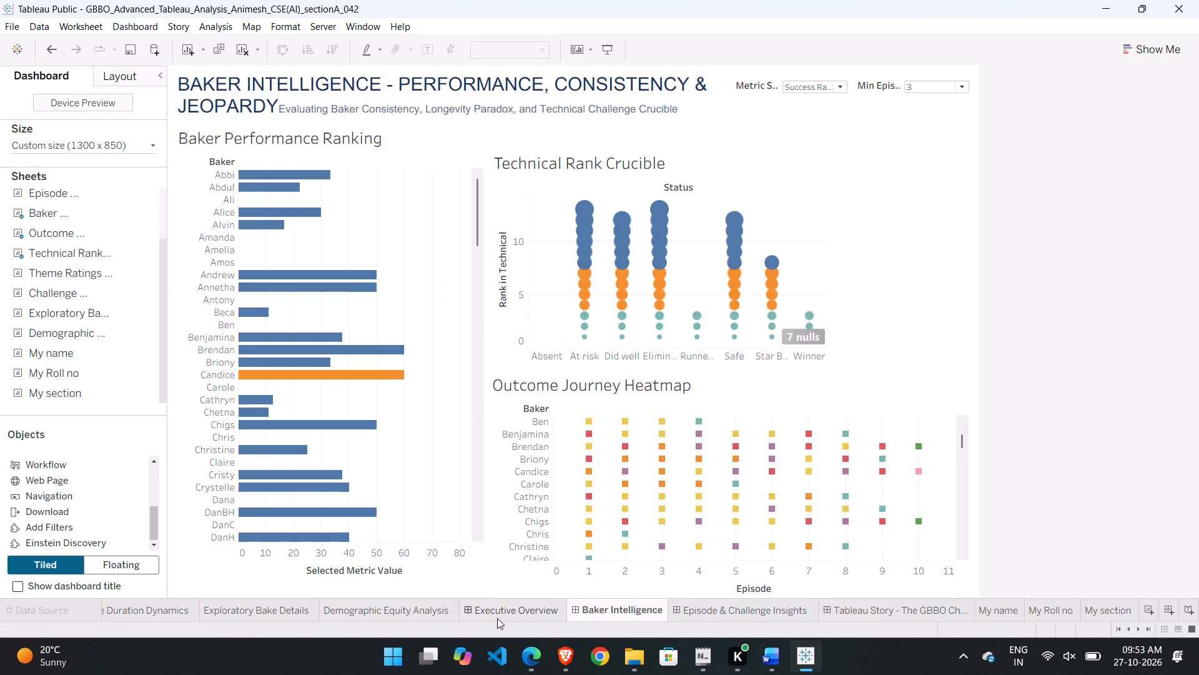
Review the Executive Overview dashboard and the Episode Outcome Composition, Baker Performance Ranking, Outcome Journey Heatmap and Technical Rank Crucible worksheets.
{"action": "left_click", "coordinate": [497, 618]}
{"action": "scroll", "coordinate": [497, 618], "scroll_direction": "right", "scroll_amount": 1}
{"action": "left_click", "coordinate": [473, 612]}
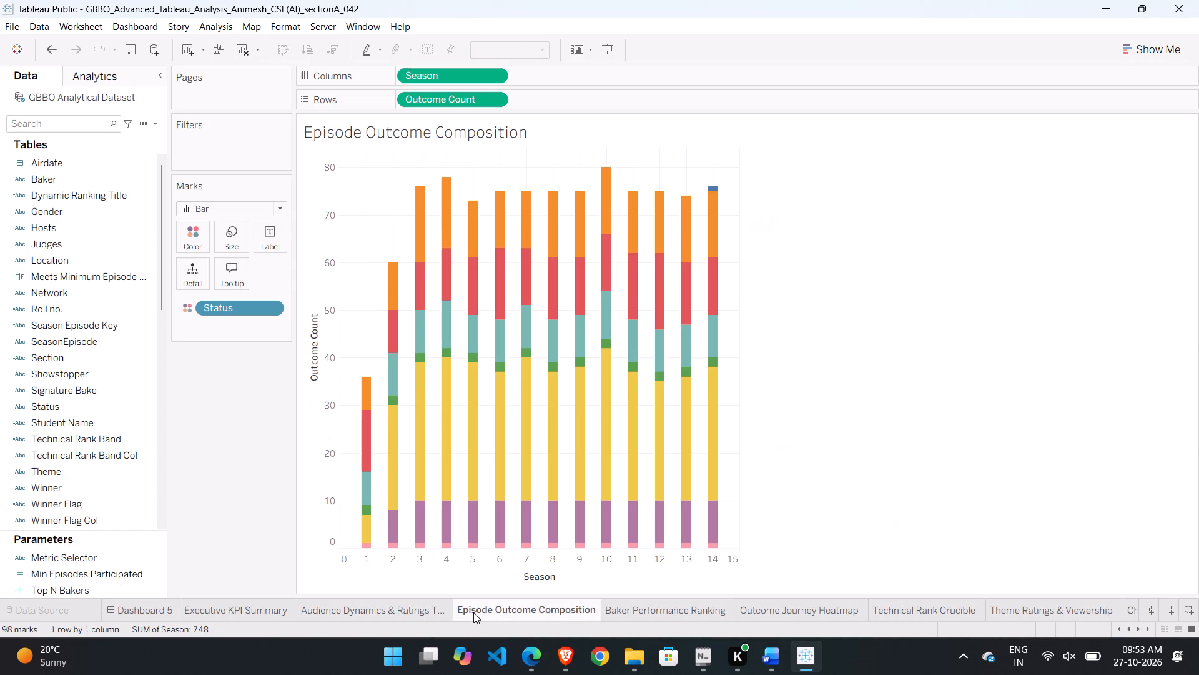
{"action": "left_click", "coordinate": [620, 613]}
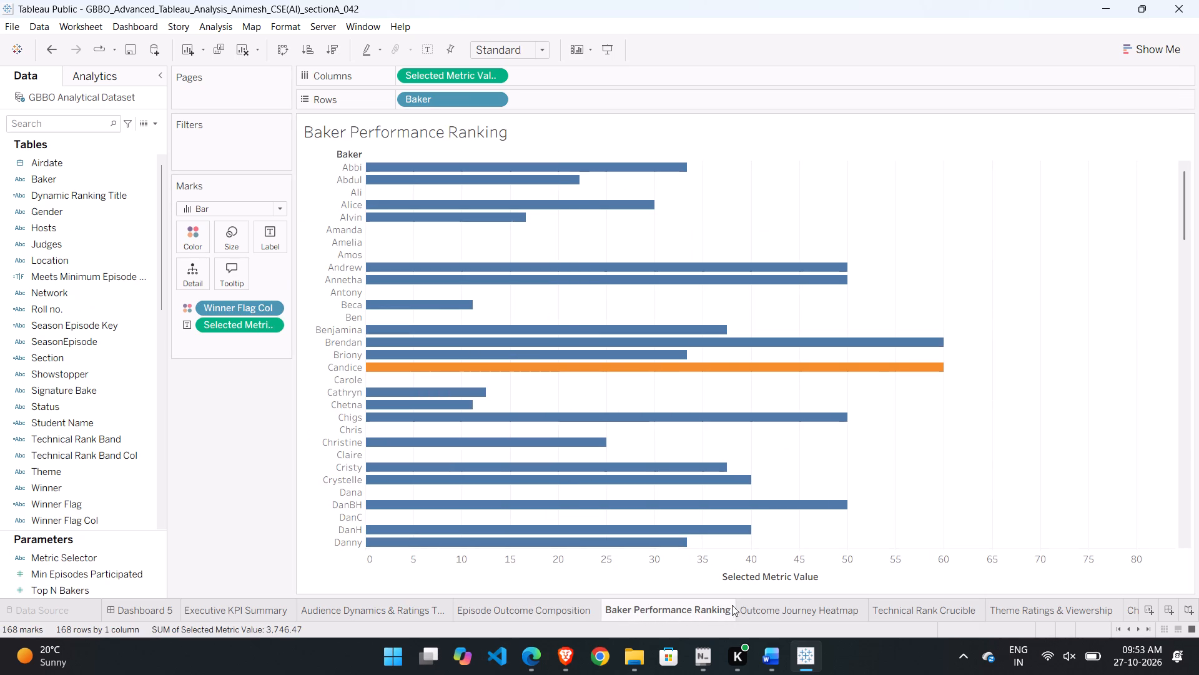
{"action": "left_click", "coordinate": [770, 606]}
{"action": "left_click", "coordinate": [683, 609]}
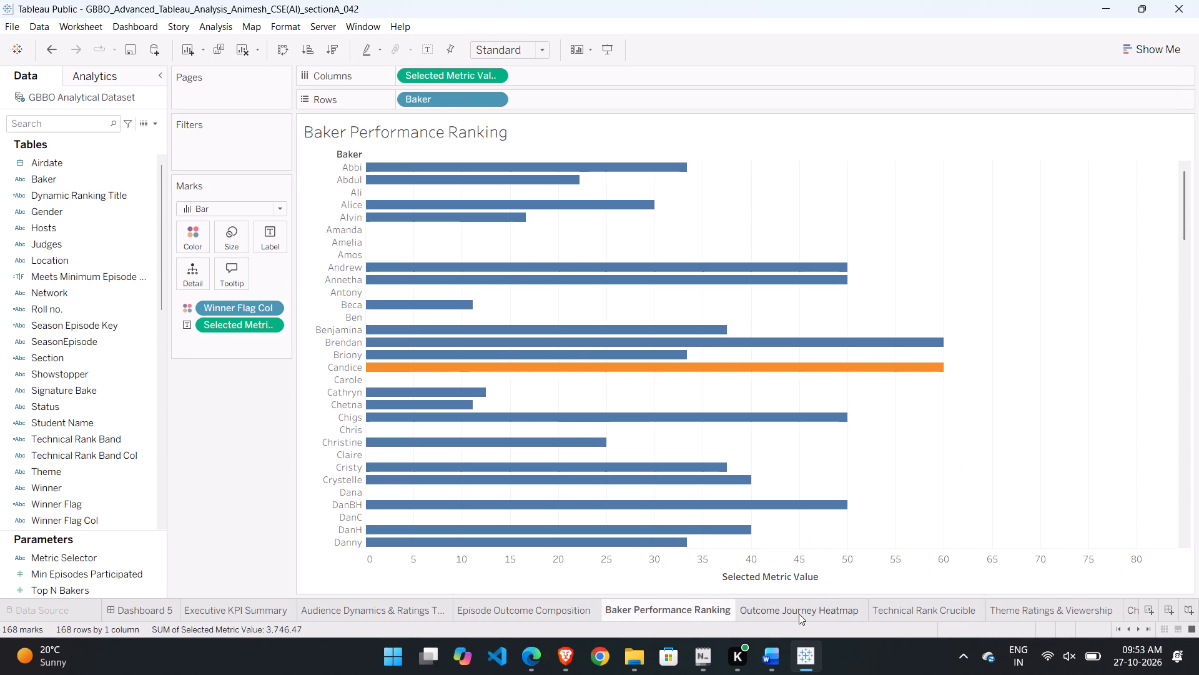
{"action": "left_click", "coordinate": [799, 614]}
{"action": "left_click", "coordinate": [919, 616]}
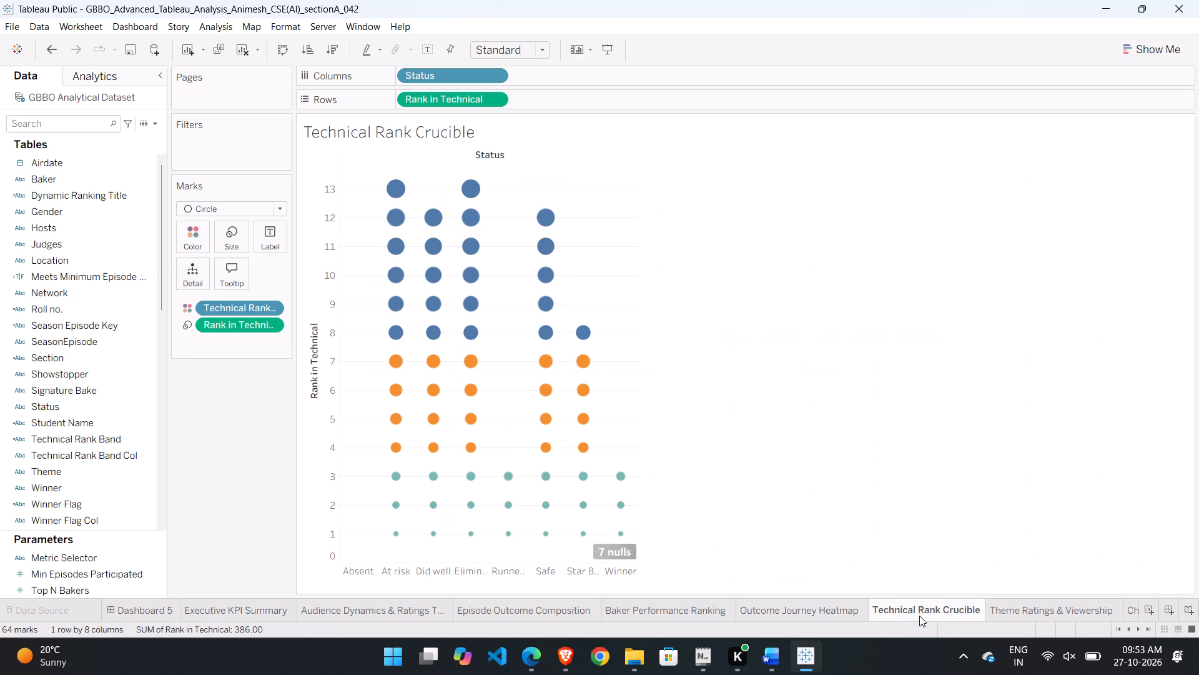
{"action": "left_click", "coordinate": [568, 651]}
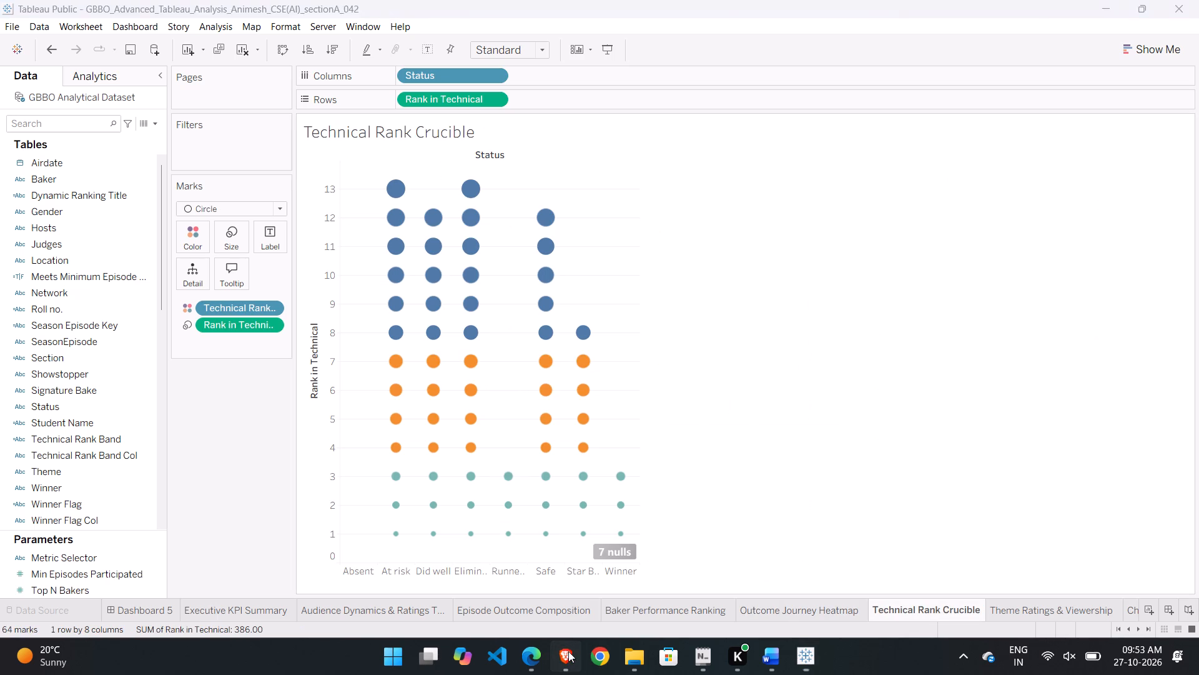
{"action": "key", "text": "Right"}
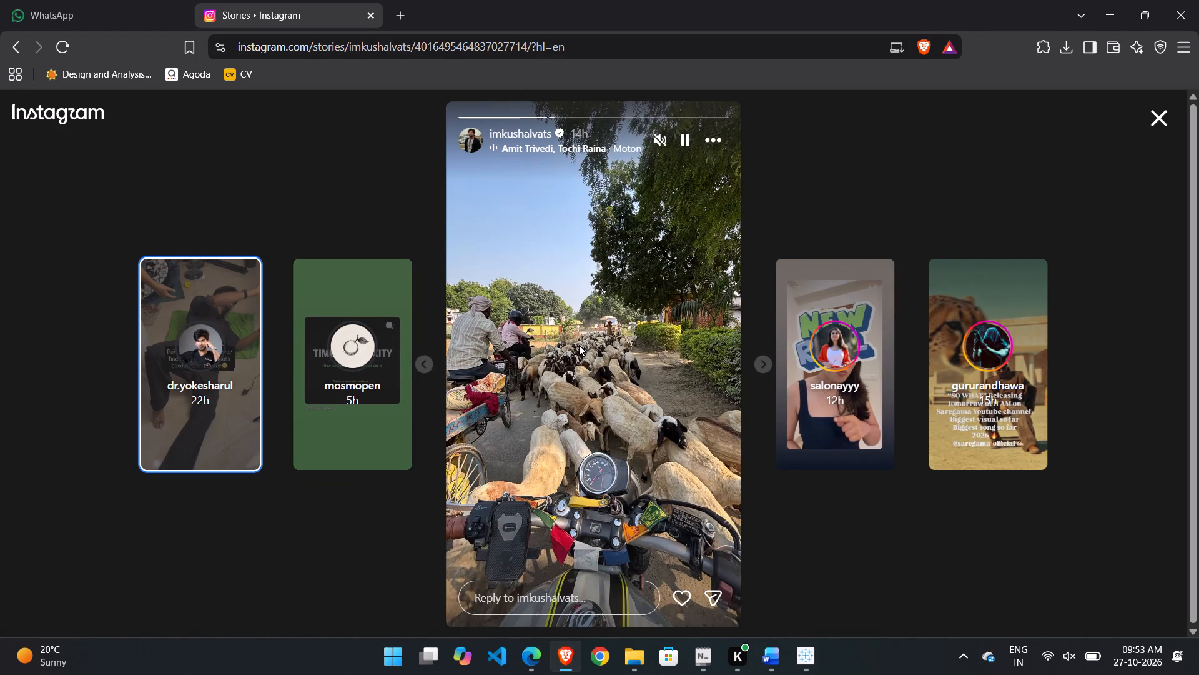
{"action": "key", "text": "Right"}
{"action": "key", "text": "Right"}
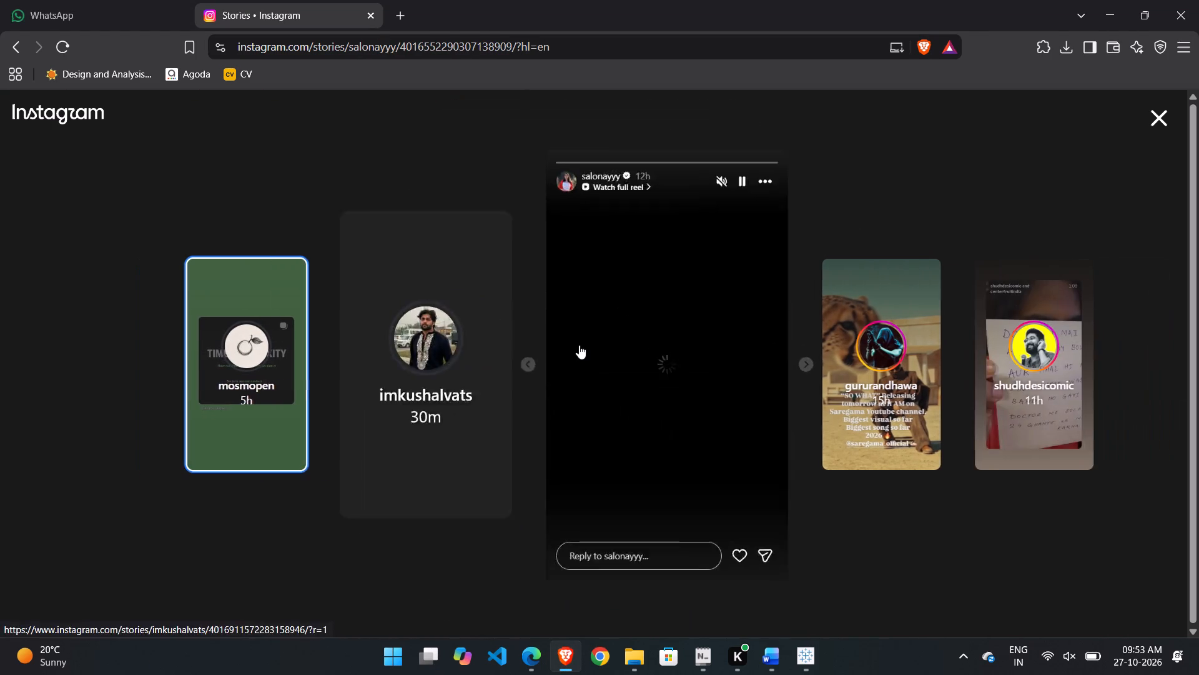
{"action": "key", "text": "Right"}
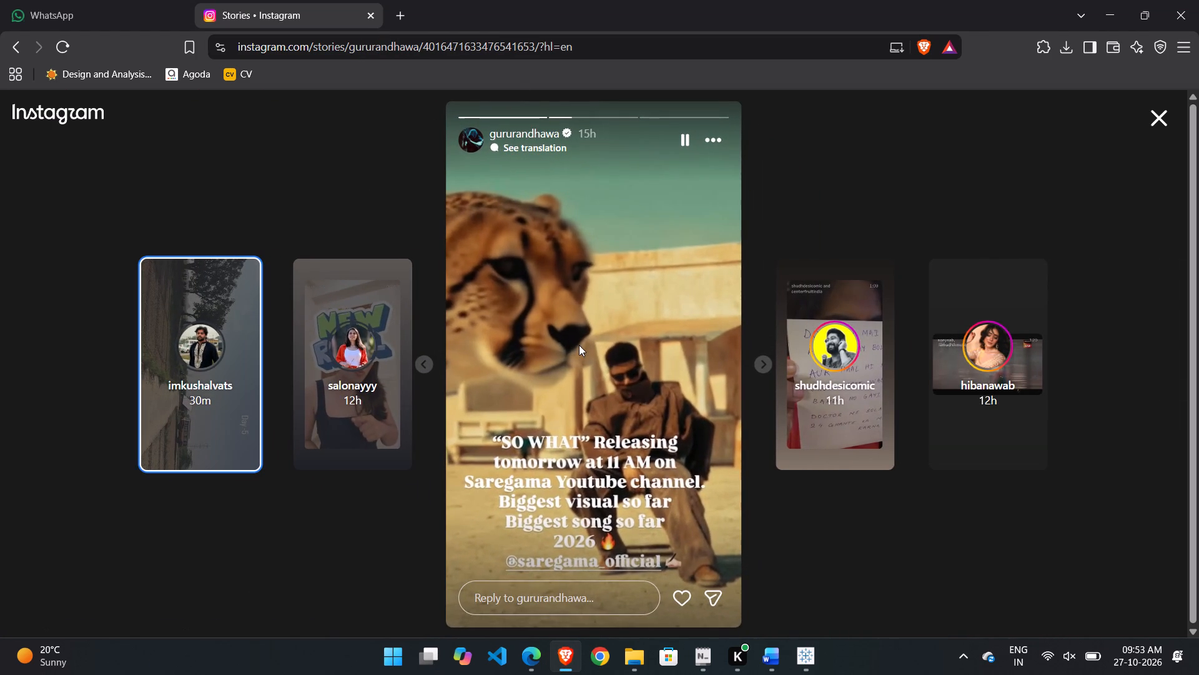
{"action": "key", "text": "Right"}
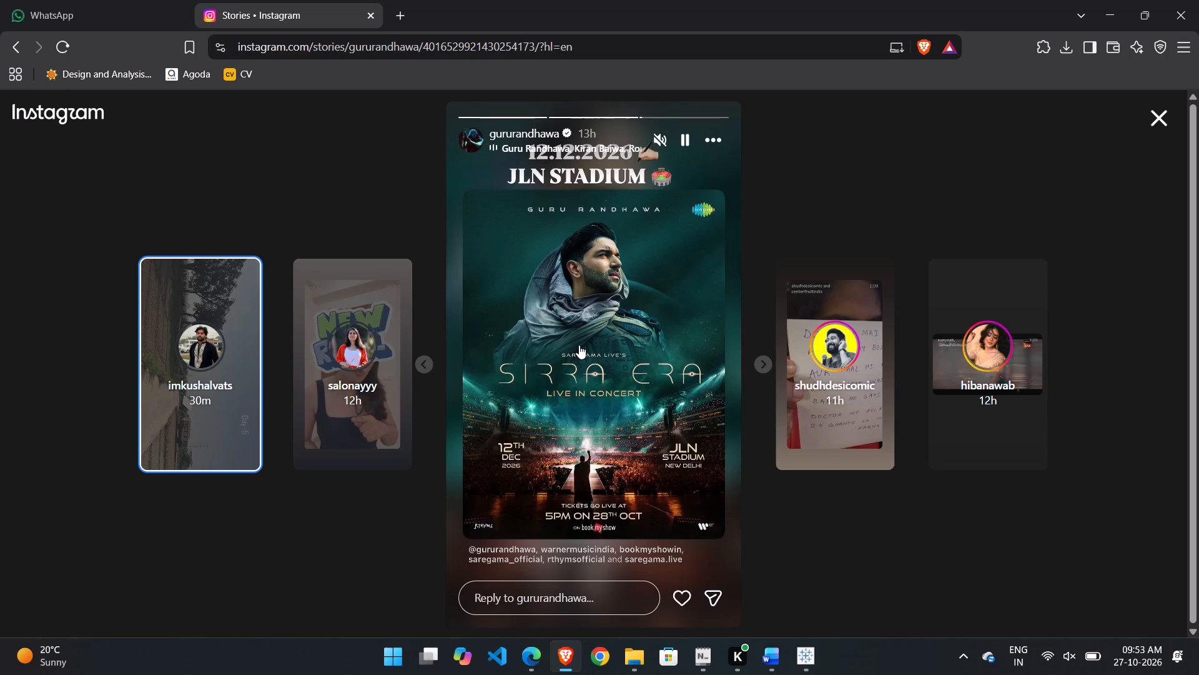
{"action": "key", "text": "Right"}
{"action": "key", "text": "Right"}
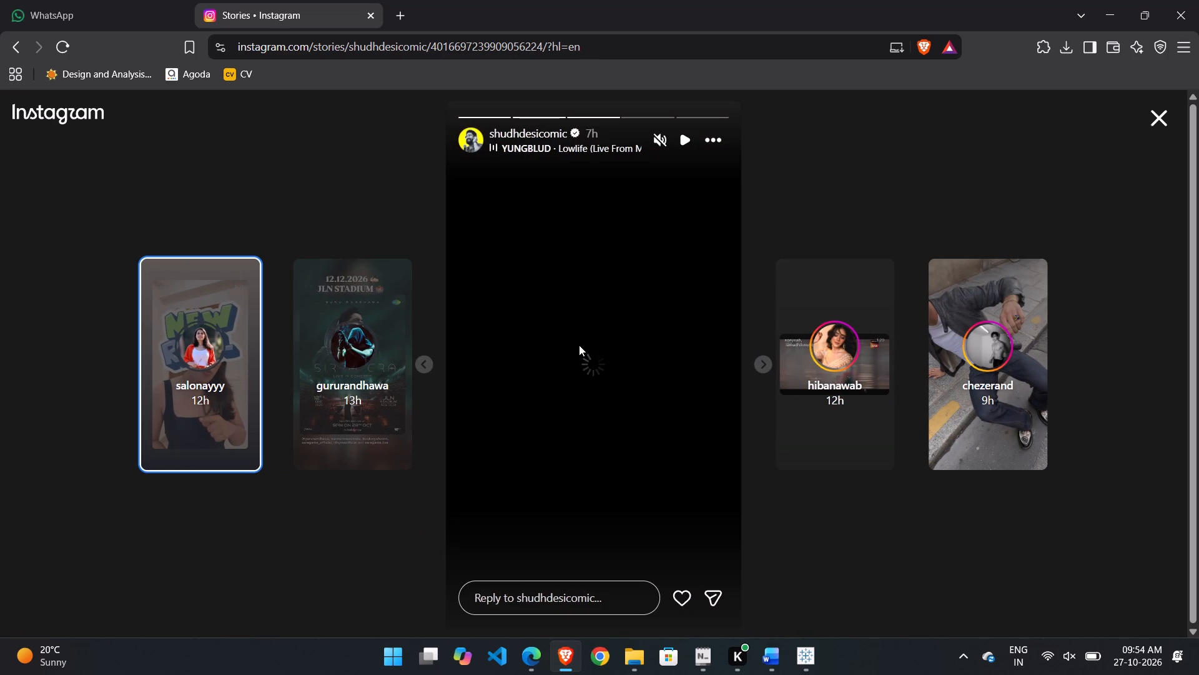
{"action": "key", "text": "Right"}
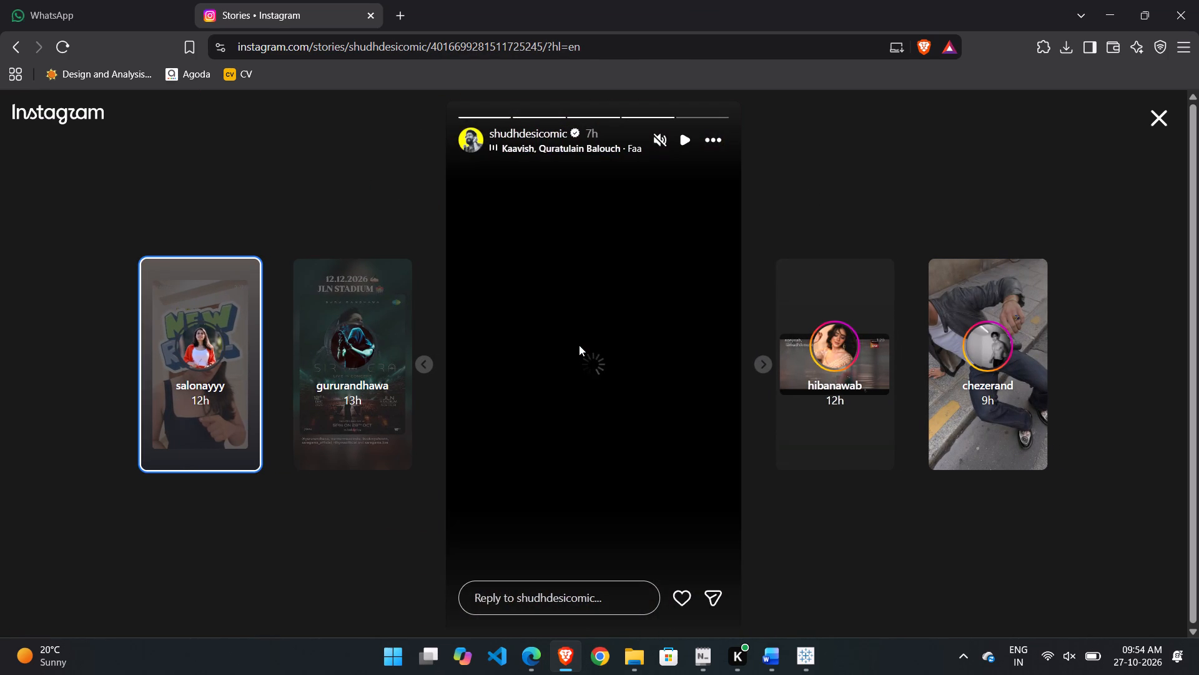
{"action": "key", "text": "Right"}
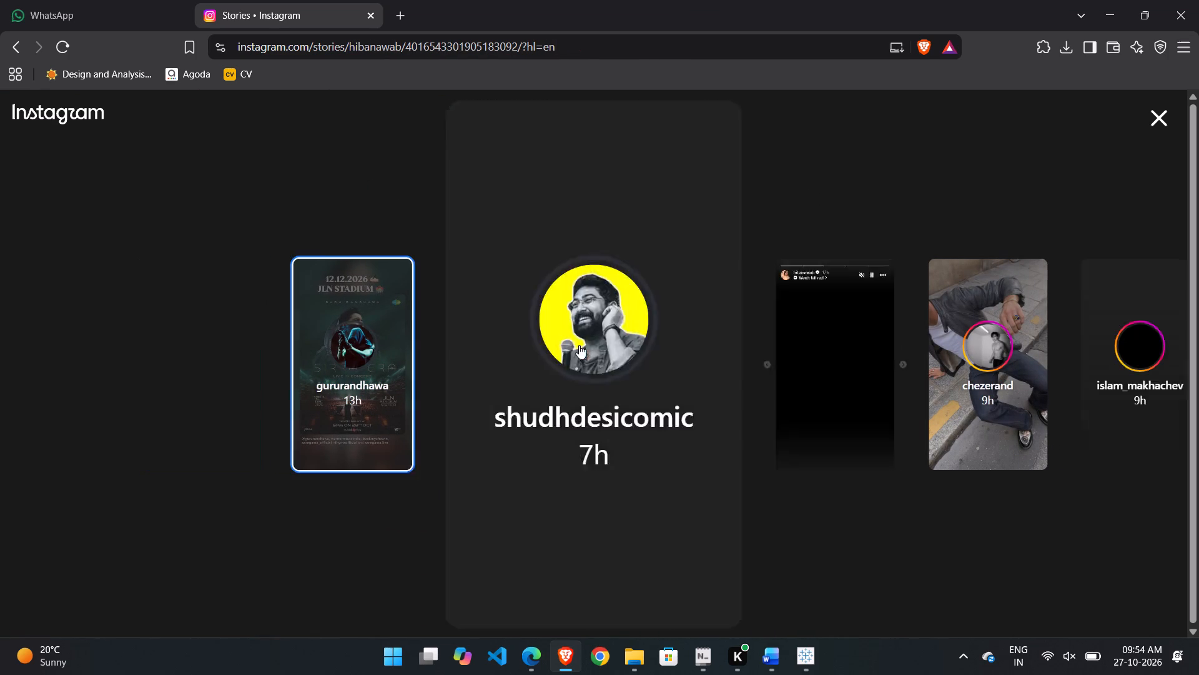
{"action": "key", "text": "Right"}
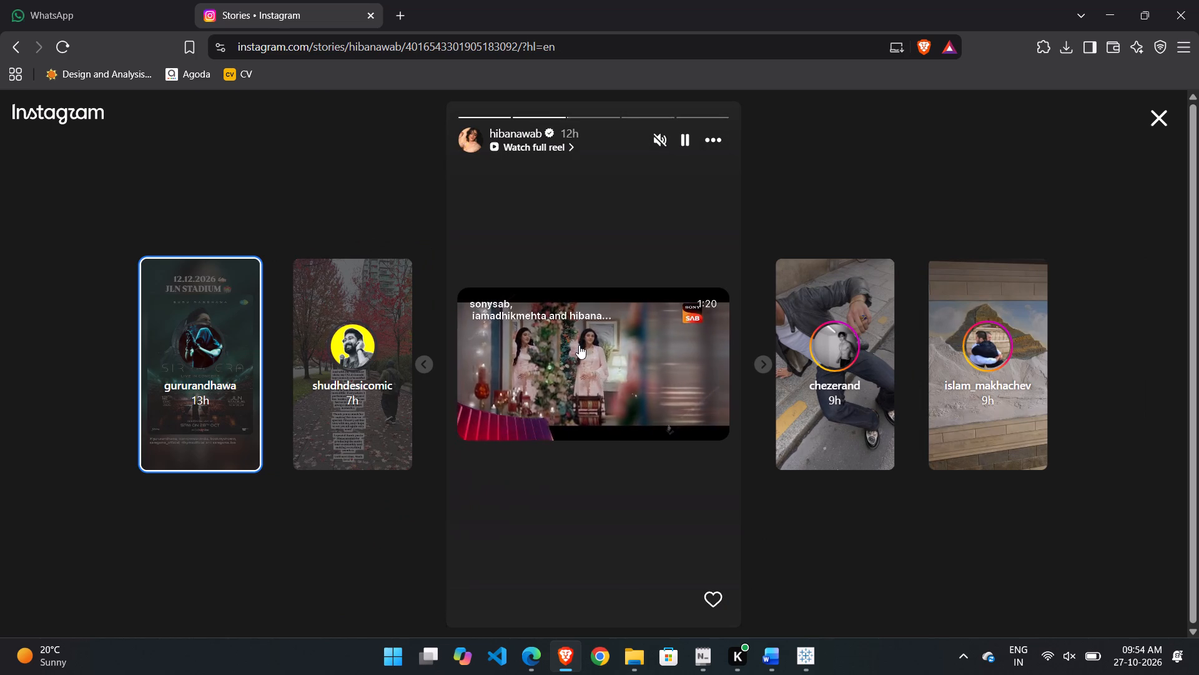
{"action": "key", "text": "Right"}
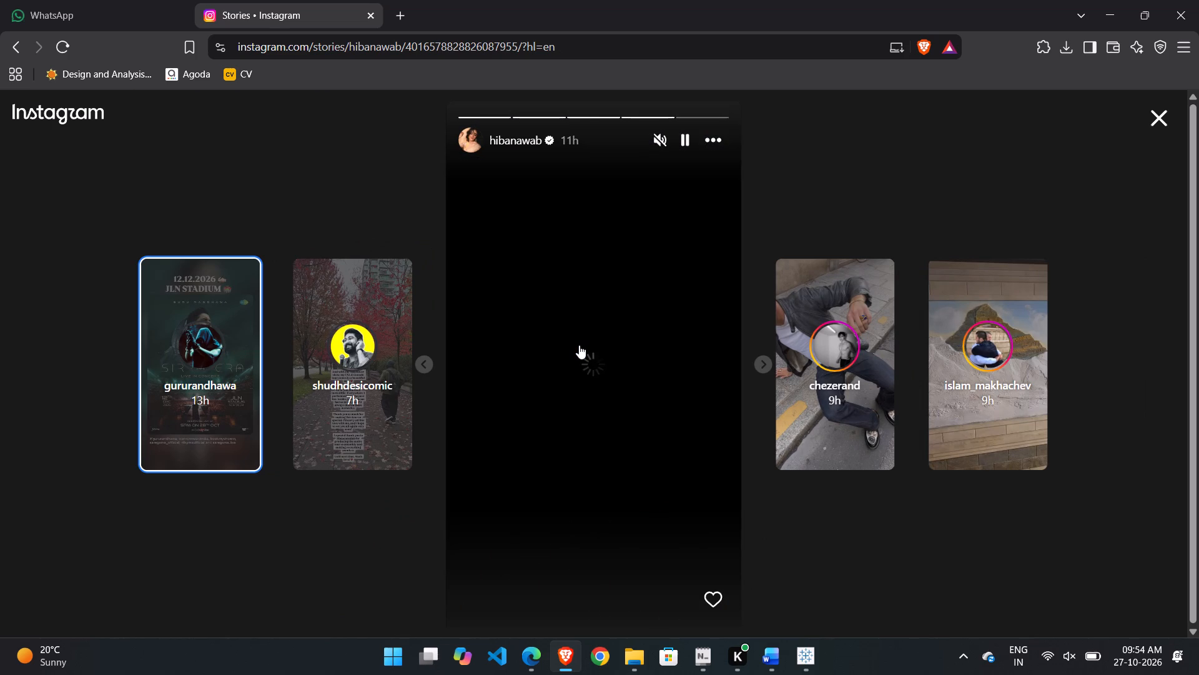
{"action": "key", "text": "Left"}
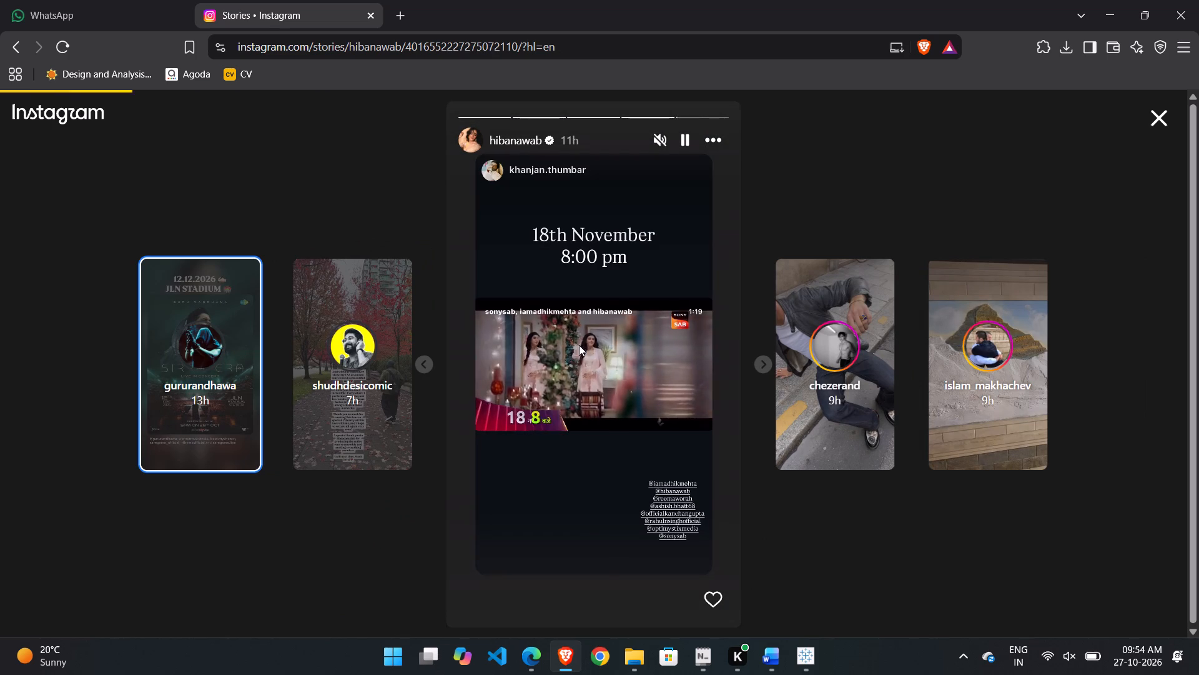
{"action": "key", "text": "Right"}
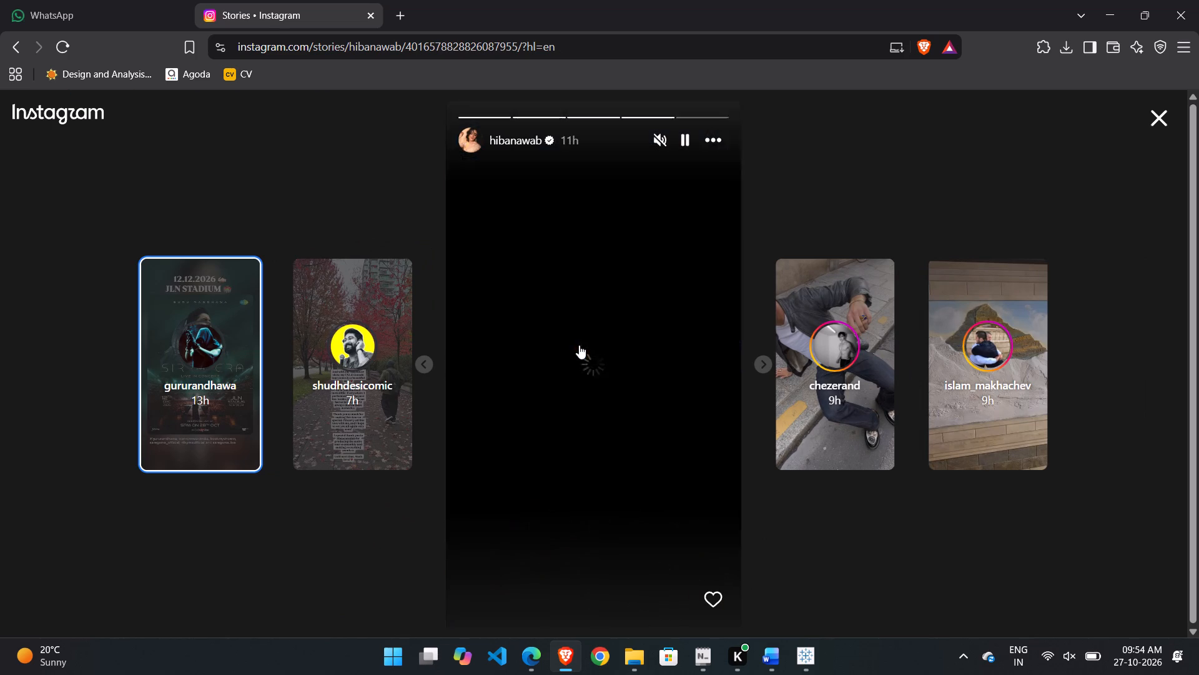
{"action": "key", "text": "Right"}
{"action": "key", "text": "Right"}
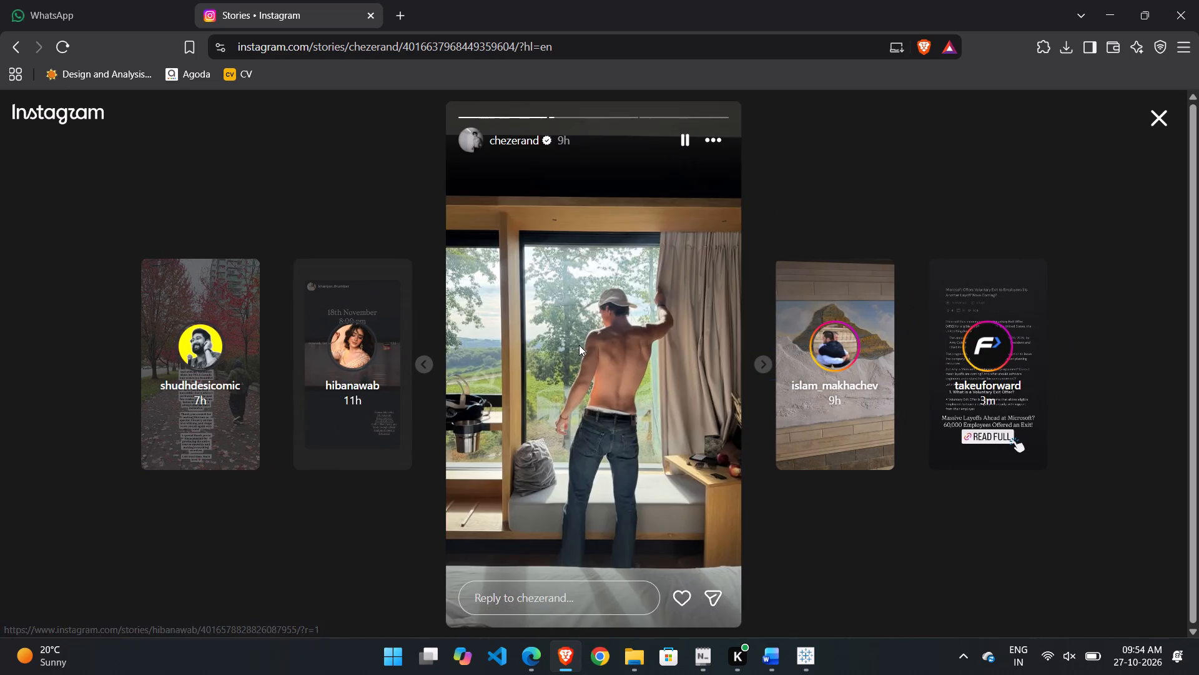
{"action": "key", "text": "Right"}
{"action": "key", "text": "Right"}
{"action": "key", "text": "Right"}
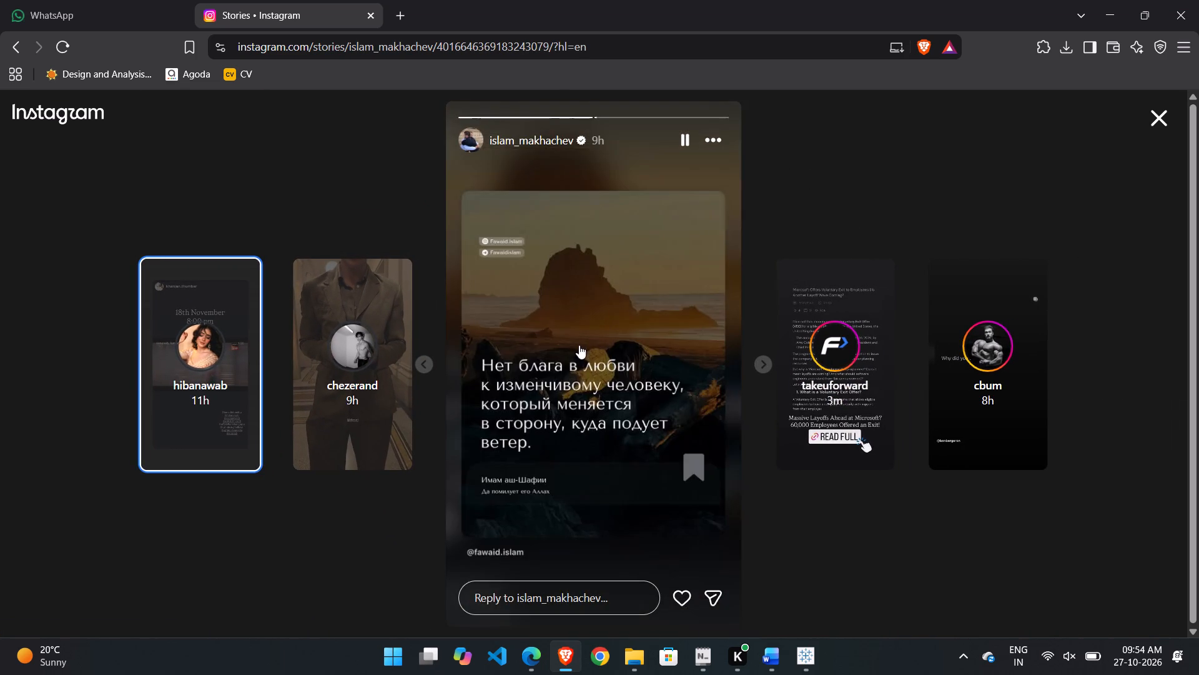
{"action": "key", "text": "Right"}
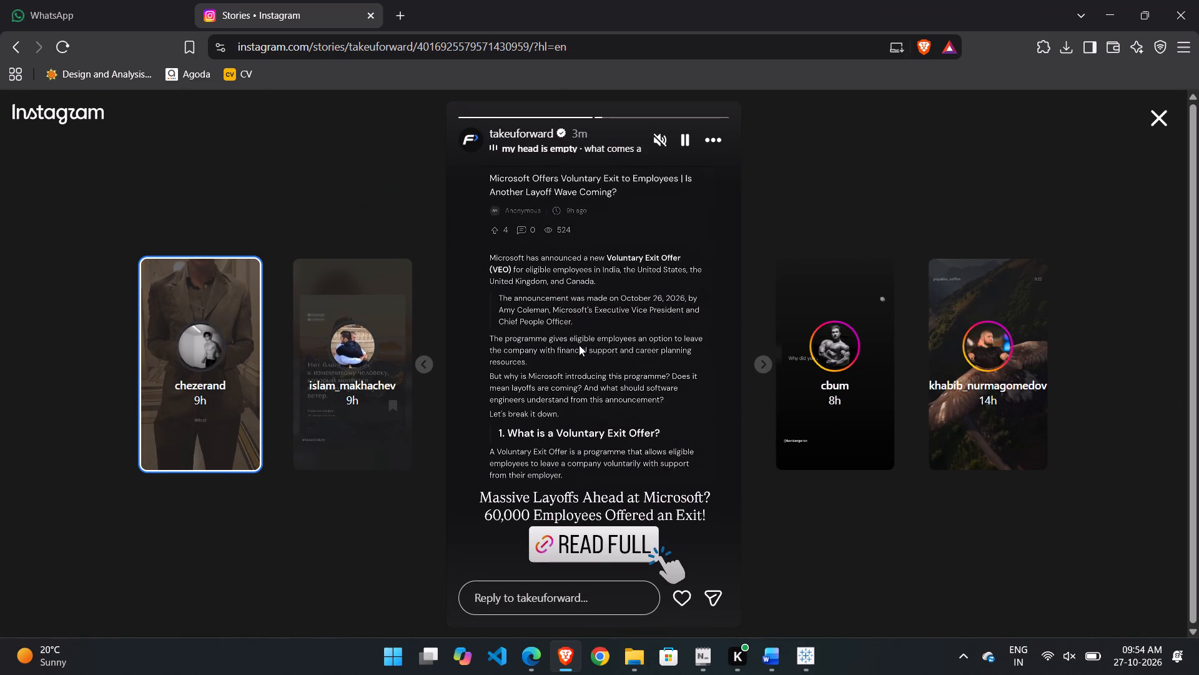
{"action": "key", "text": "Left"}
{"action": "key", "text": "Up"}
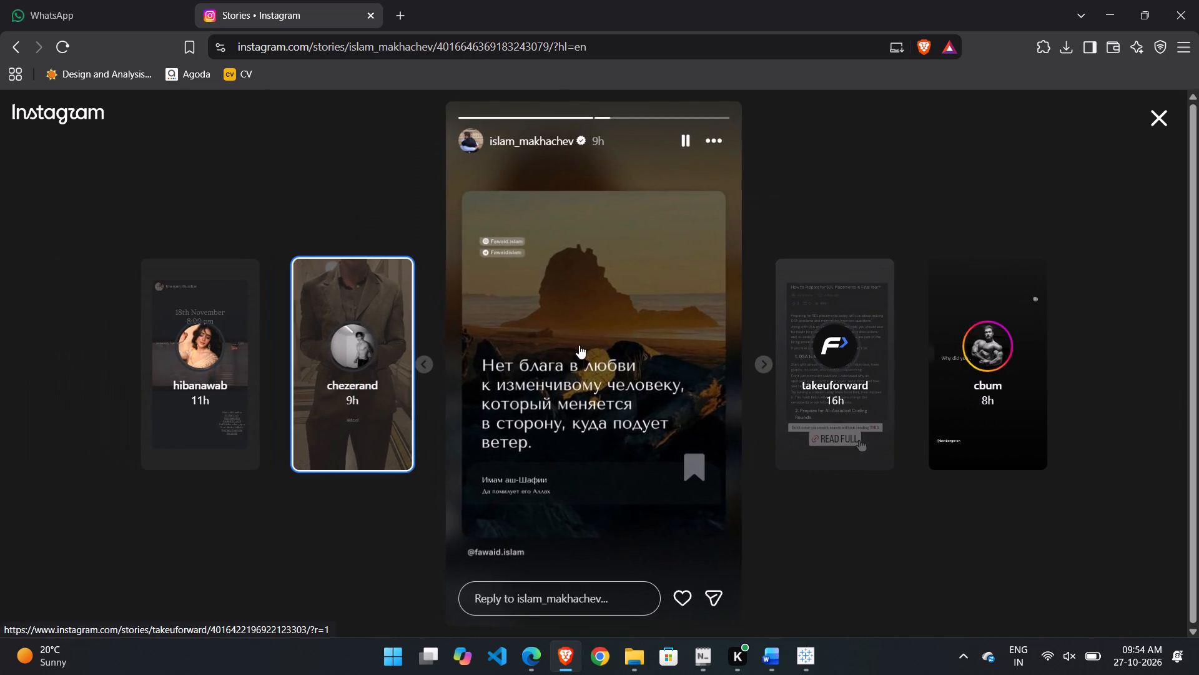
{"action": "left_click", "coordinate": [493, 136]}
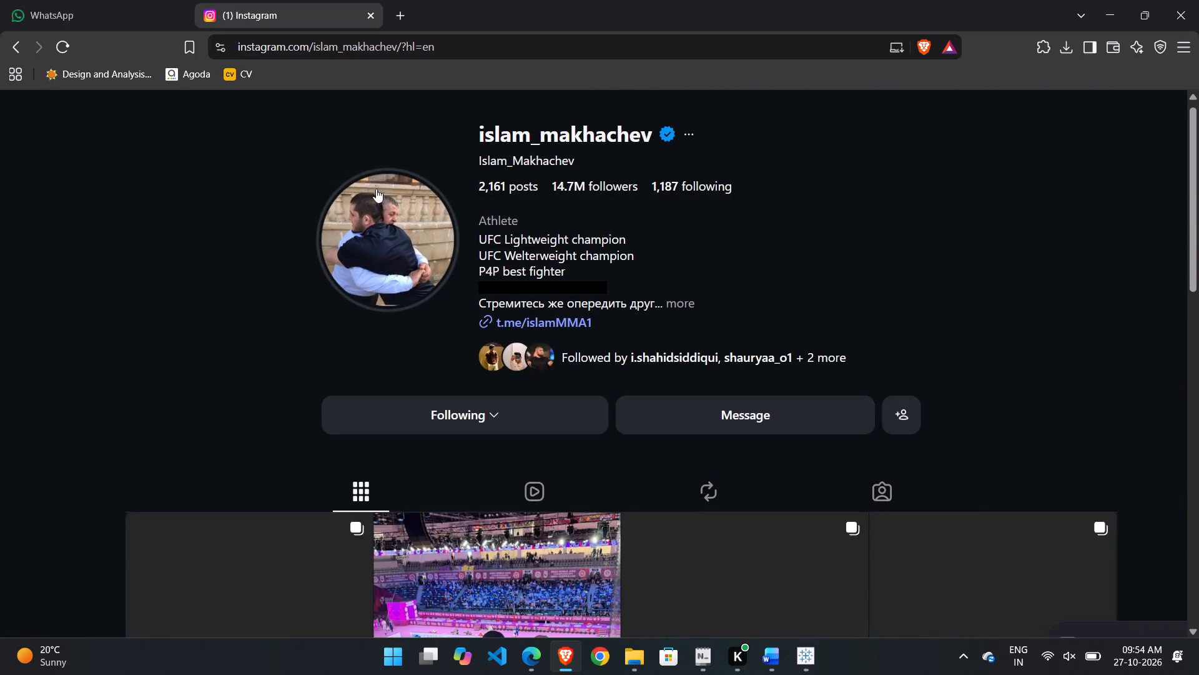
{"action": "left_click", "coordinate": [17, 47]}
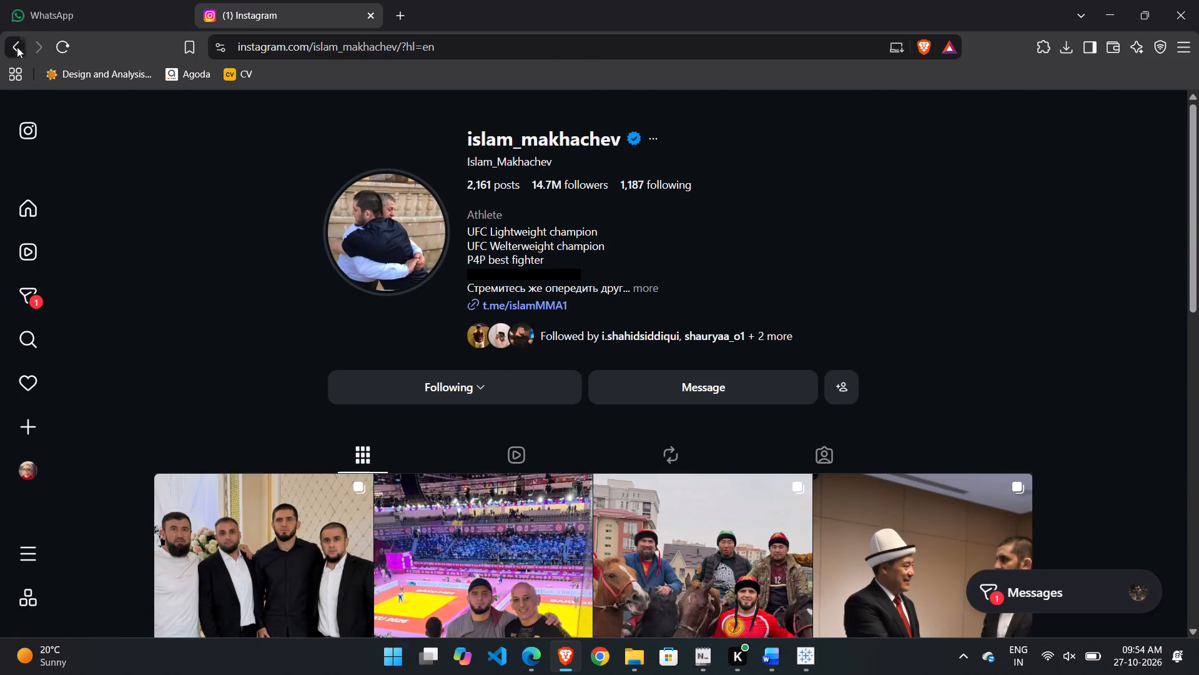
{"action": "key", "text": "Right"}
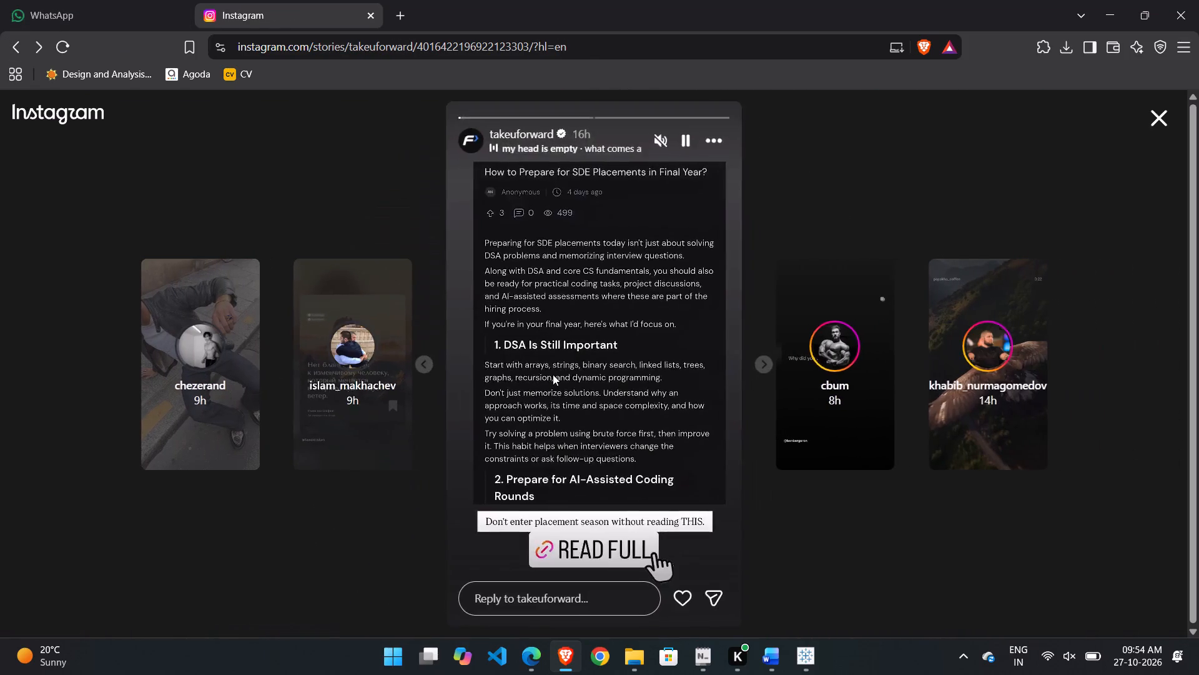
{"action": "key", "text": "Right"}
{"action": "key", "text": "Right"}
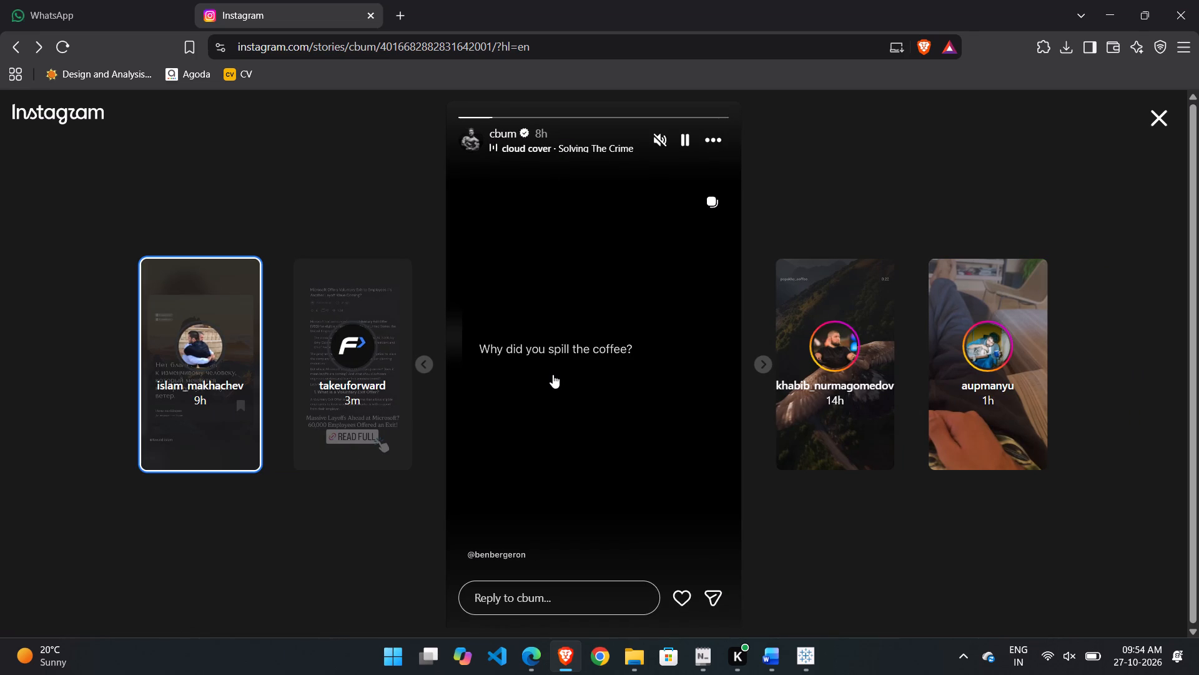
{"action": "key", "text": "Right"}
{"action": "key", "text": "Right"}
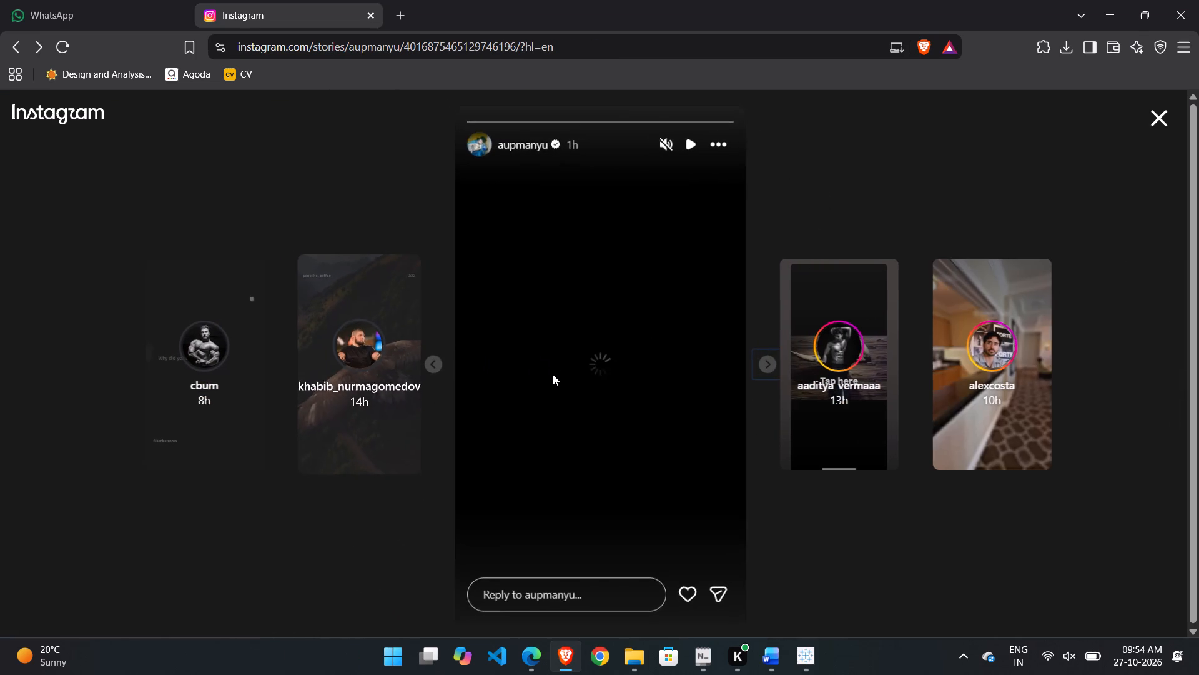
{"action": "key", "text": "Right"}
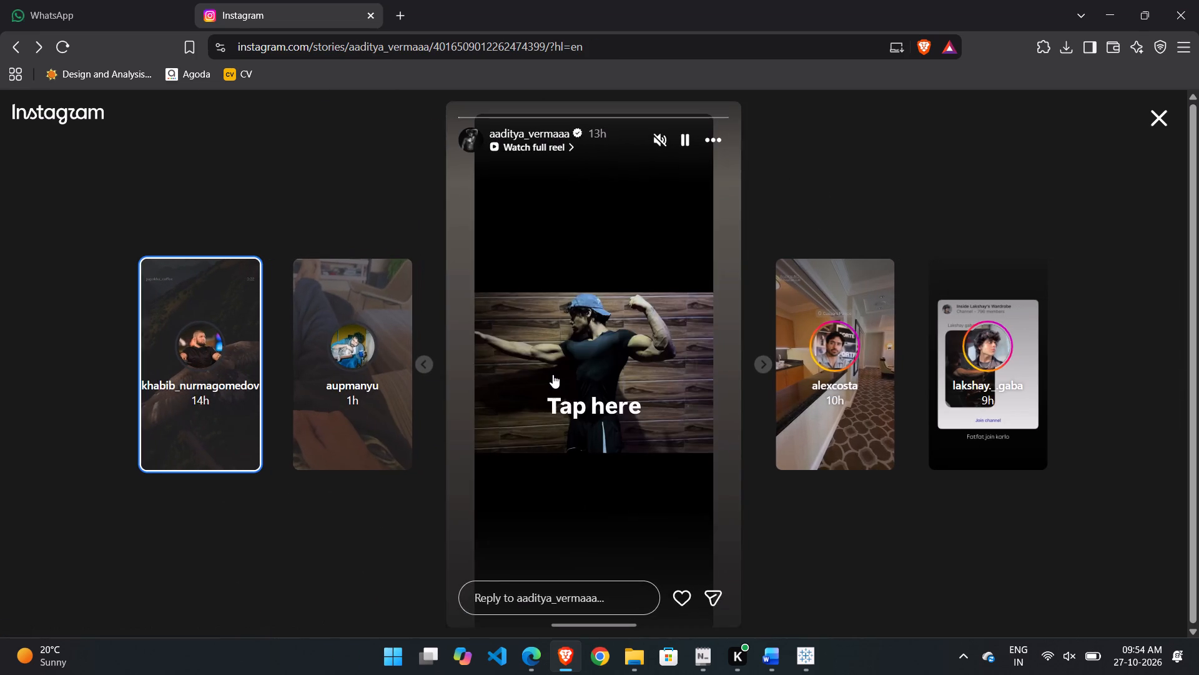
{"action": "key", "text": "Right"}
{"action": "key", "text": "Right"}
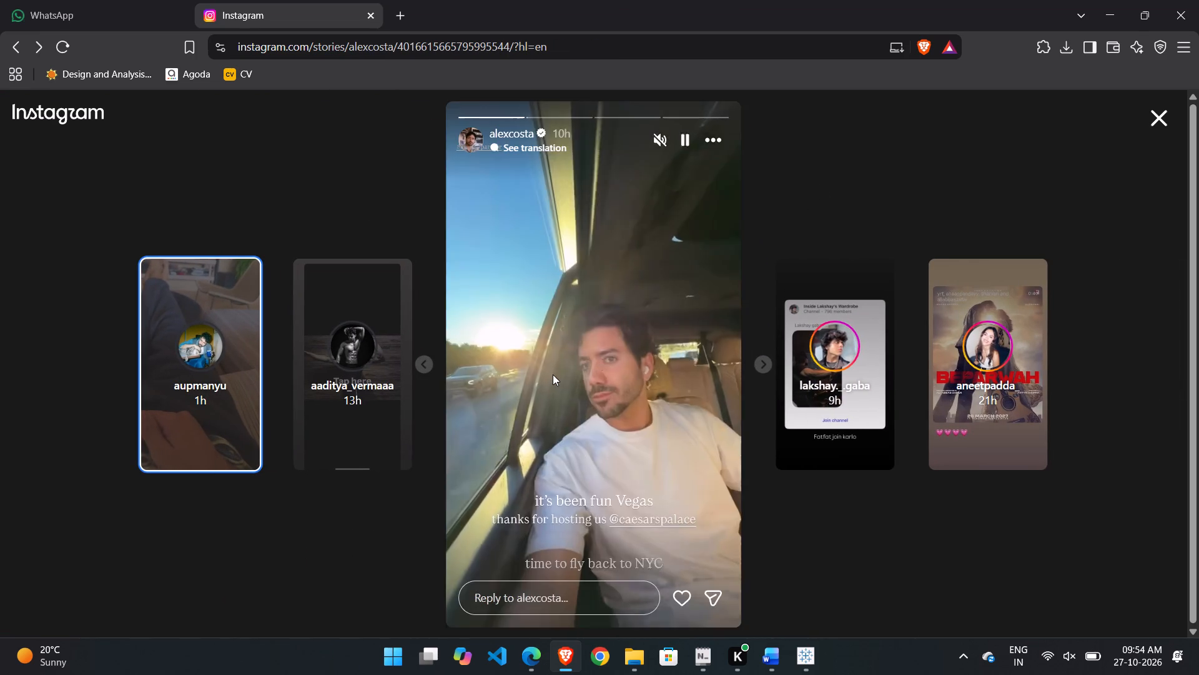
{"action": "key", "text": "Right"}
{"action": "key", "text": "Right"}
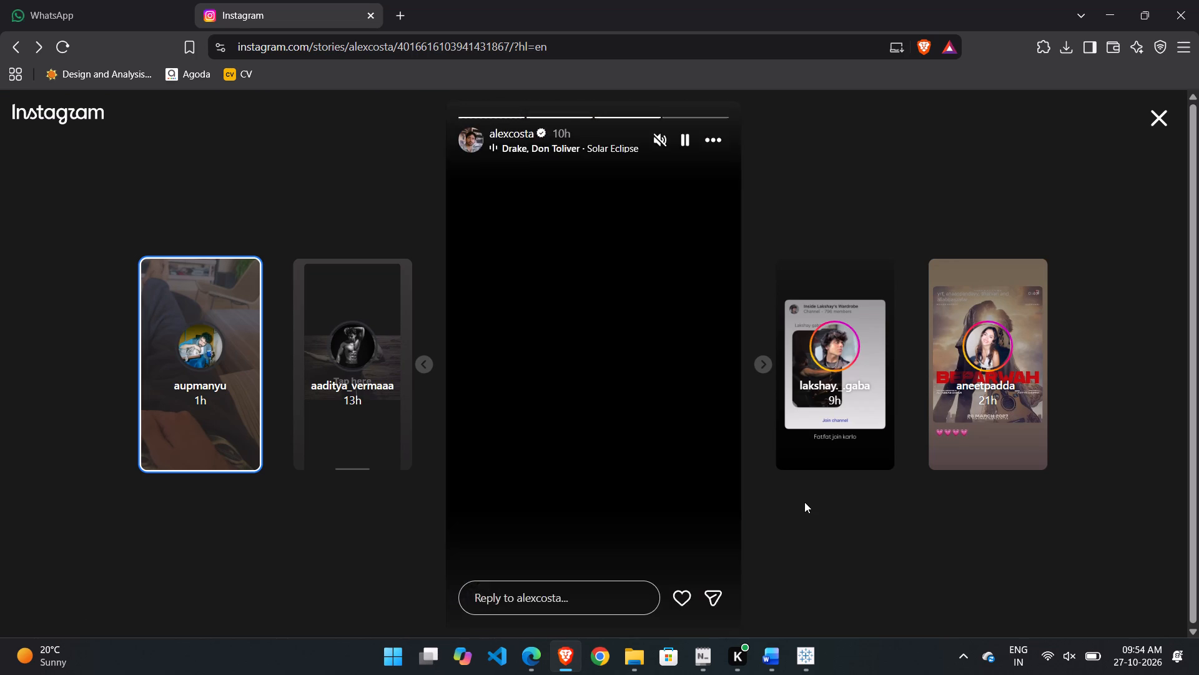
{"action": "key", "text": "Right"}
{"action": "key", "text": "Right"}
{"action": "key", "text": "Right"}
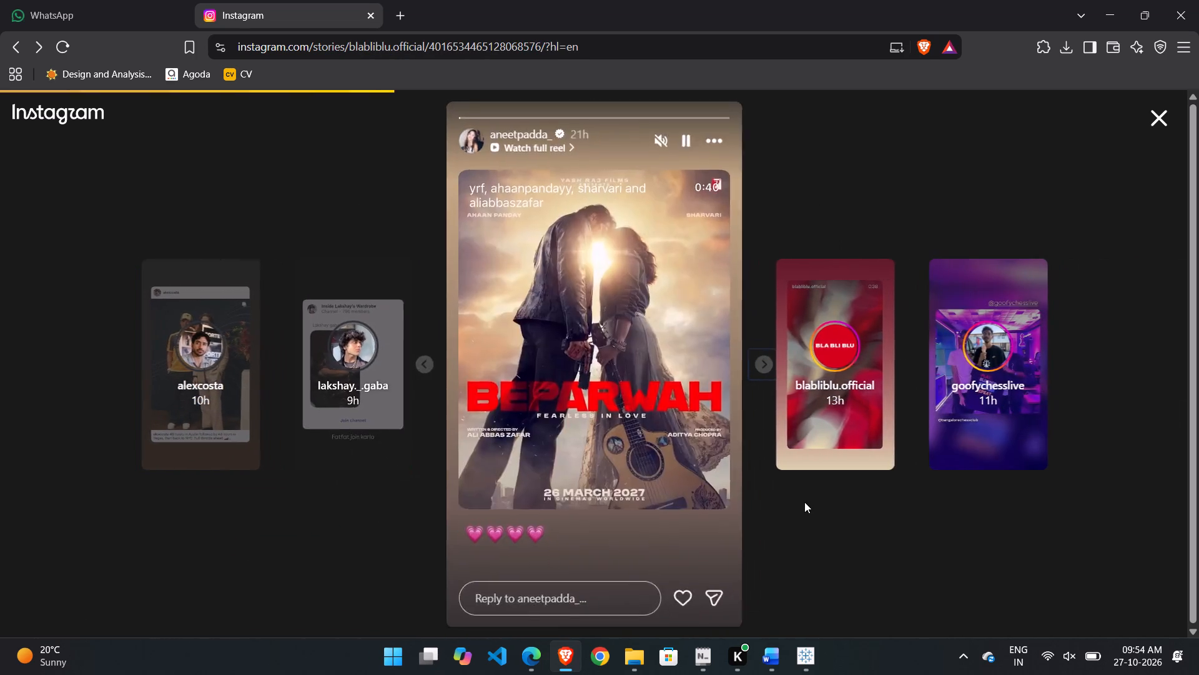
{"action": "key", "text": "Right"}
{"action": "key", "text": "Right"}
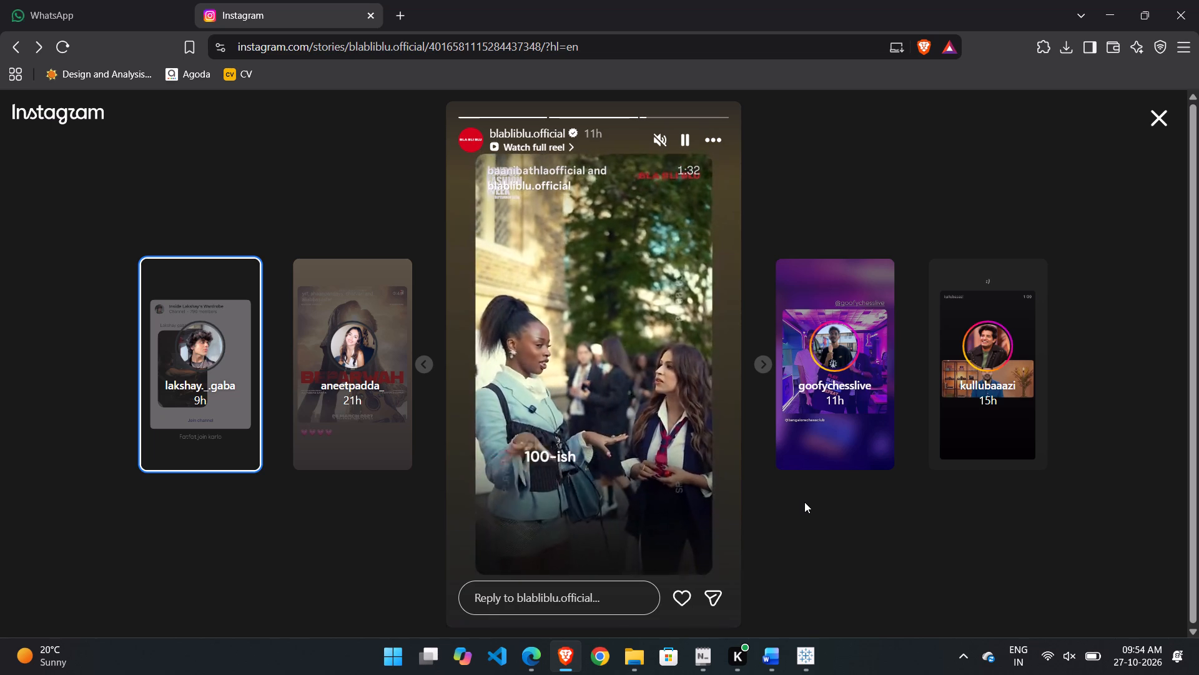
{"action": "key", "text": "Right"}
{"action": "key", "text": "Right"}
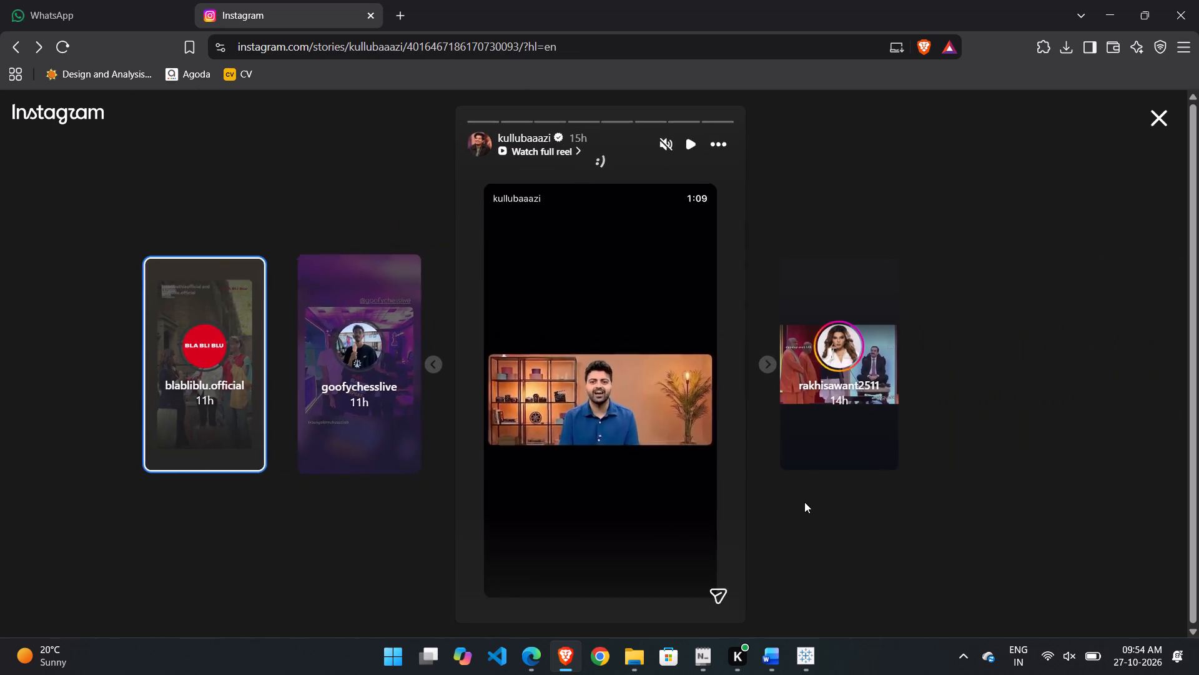